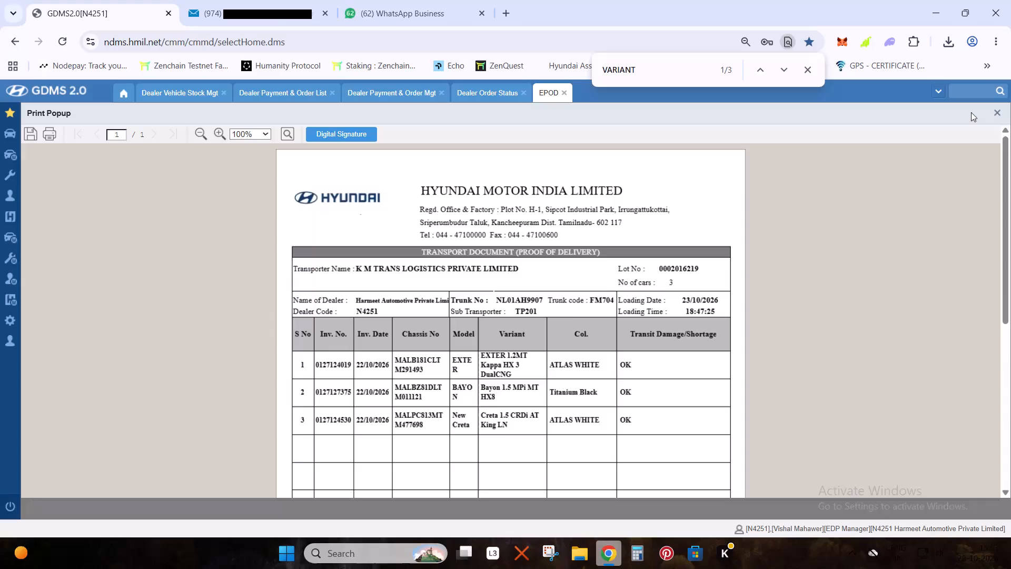
# Close the proof-of-delivery print preview and open the ALLOCATION STOCK SHEET workbook from the desktop.
pyautogui.click(998, 112)
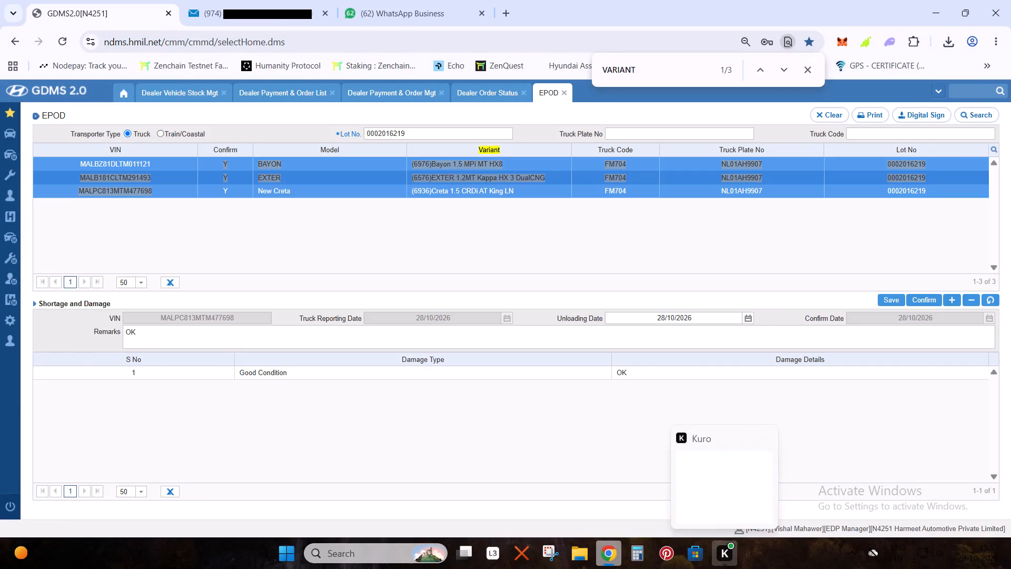
pyautogui.click(1010, 567)
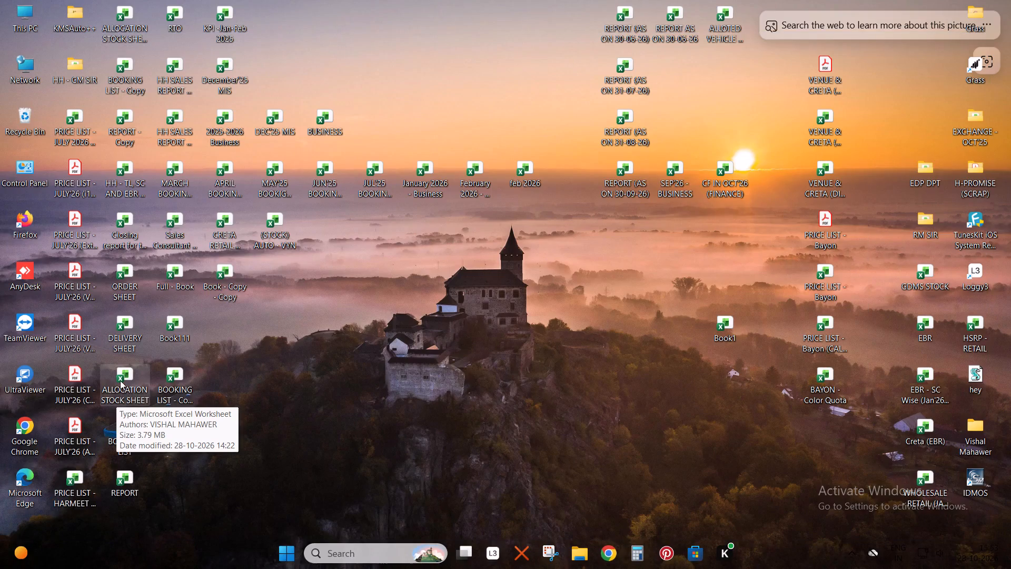
pyautogui.doubleClick(122, 370)
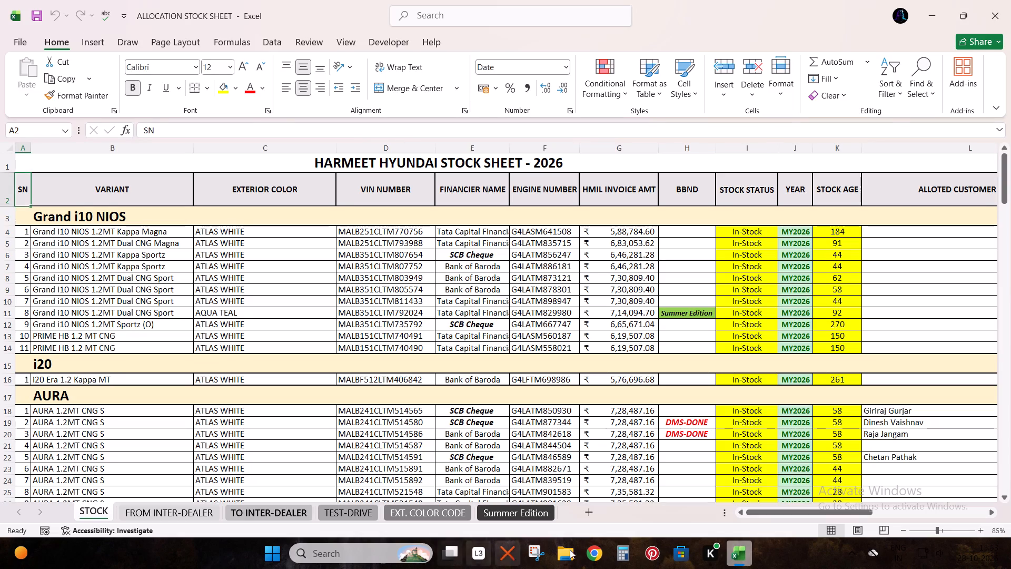
pyautogui.click(603, 552)
pyautogui.doubleClick(137, 160)
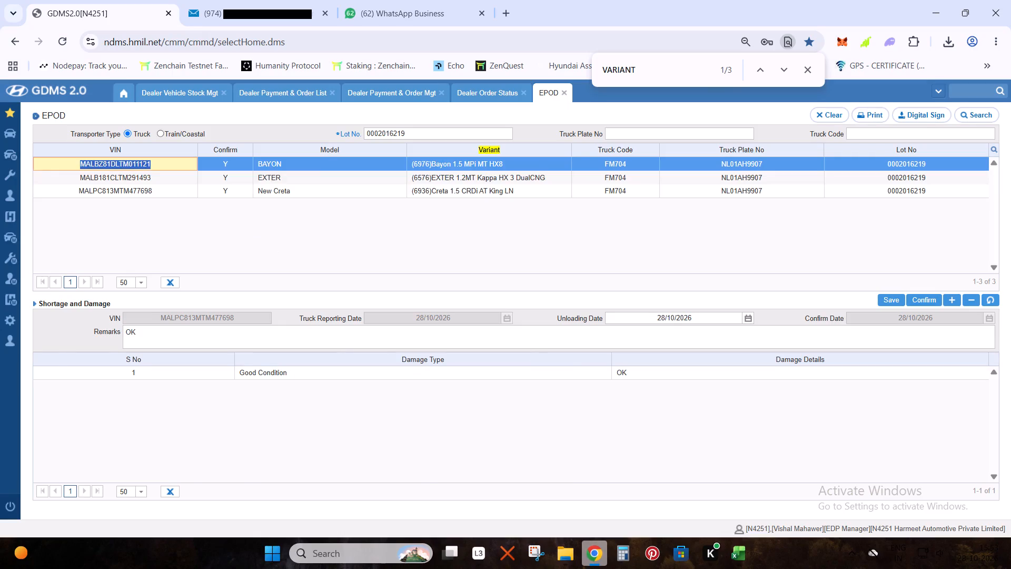
pyautogui.hotkey('ctrl', 'c')
pyautogui.hotkey('alt', 'Tab')
pyautogui.press('Right')
pyautogui.hotkey('ctrl', 'f')
pyautogui.hotkey('ctrl', 'v')
pyautogui.press('Return')
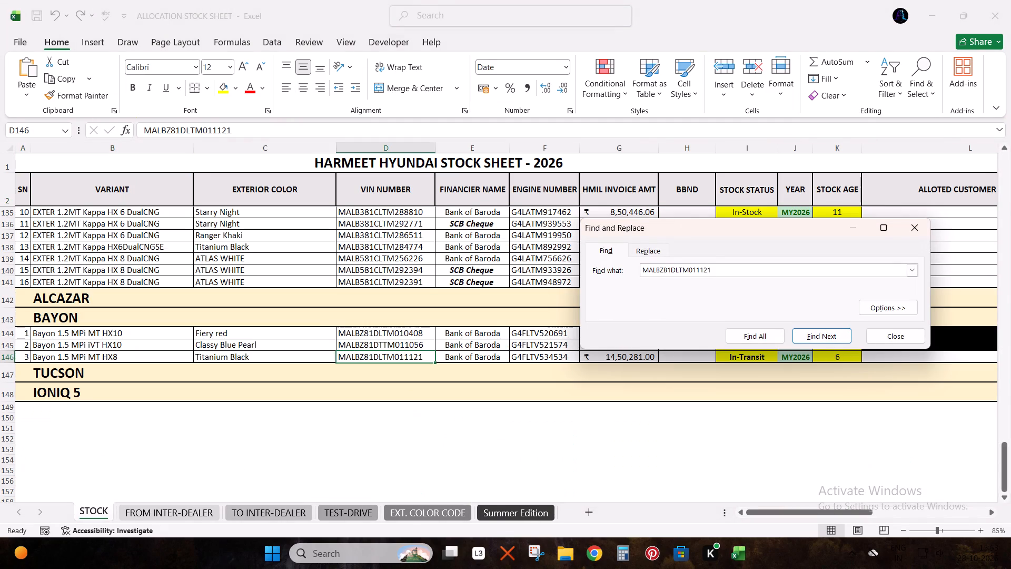
pyautogui.press('Right')
pyautogui.press('Escape')
pyautogui.press('Right')
pyautogui.press('Right')
pyautogui.press('Right')
pyautogui.press('Right')
pyautogui.press('Right')
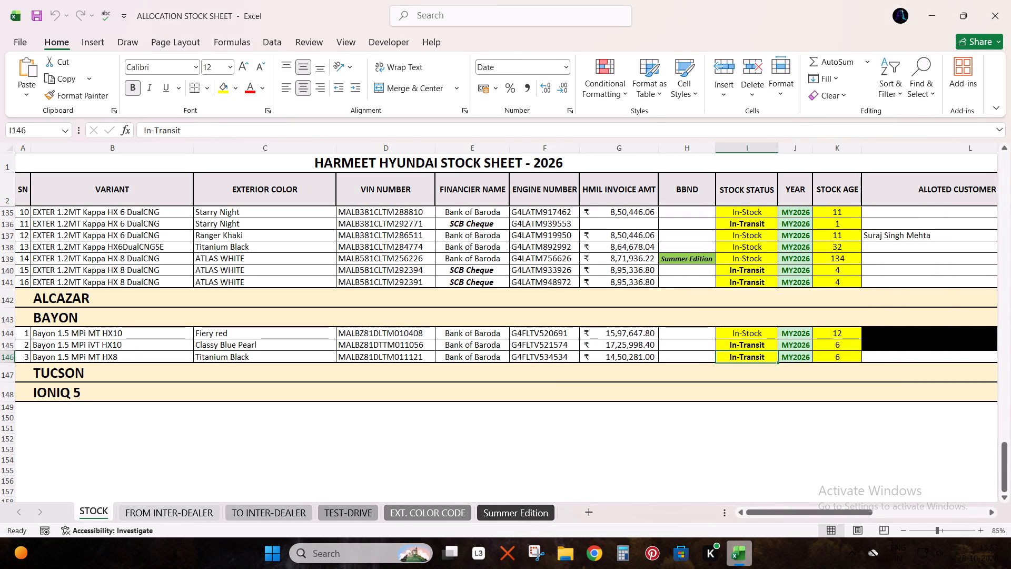
pyautogui.press('Delete')
pyautogui.press('Up')
pyautogui.press('Up')
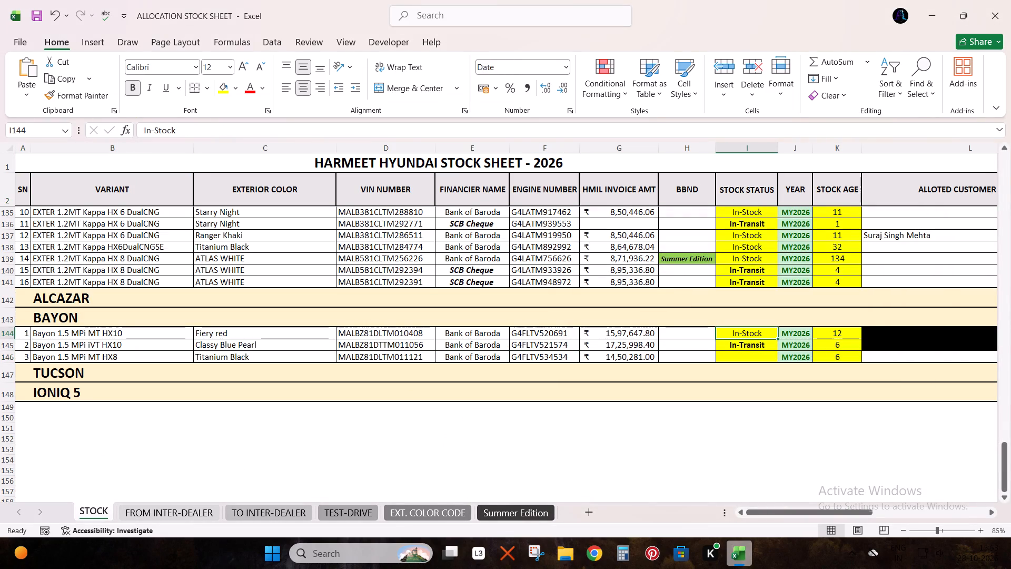
pyautogui.hotkey('ctrl', 'c')
pyautogui.press('Down')
pyautogui.press('Down')
pyautogui.hotkey('ctrl', 'v')
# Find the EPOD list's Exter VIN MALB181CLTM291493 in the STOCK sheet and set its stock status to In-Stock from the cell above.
pyautogui.hotkey('alt', 'Tab')
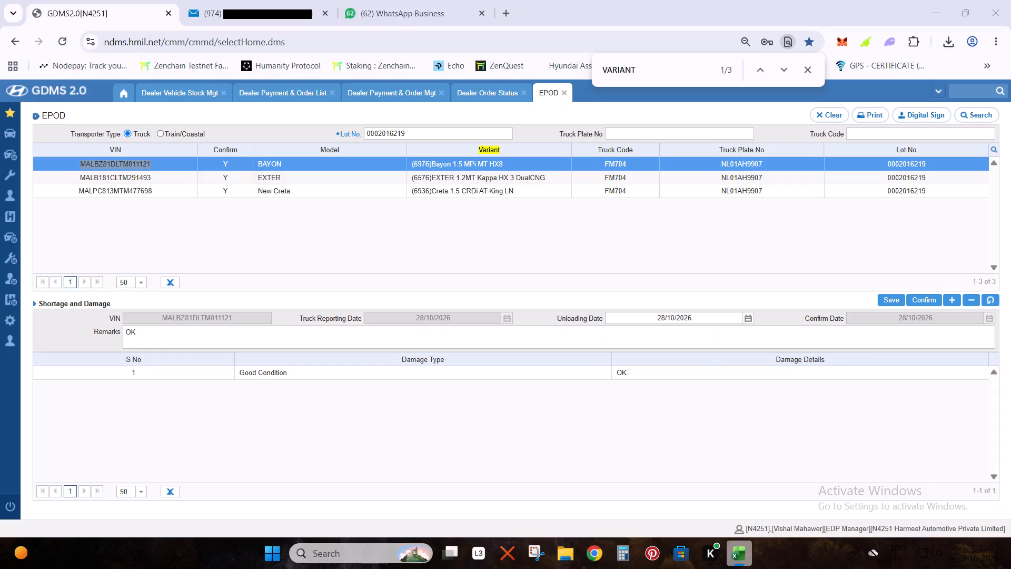
pyautogui.doubleClick(131, 178)
pyautogui.hotkey('ctrl', 'c')
pyautogui.hotkey('alt', 'Tab')
pyautogui.press('Right')
pyautogui.hotkey('ctrl', 'f')
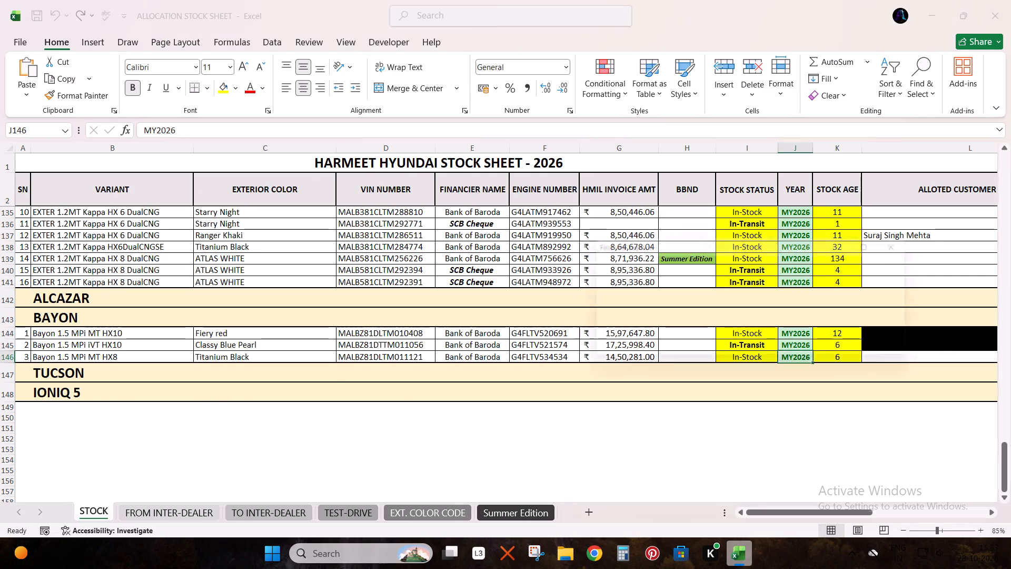
pyautogui.hotkey('ctrl', 'v')
pyautogui.press('Return')
pyautogui.press('Escape')
pyautogui.press('Right')
pyautogui.press('Right')
pyautogui.press('Right')
pyautogui.press('Right')
pyautogui.press('Right')
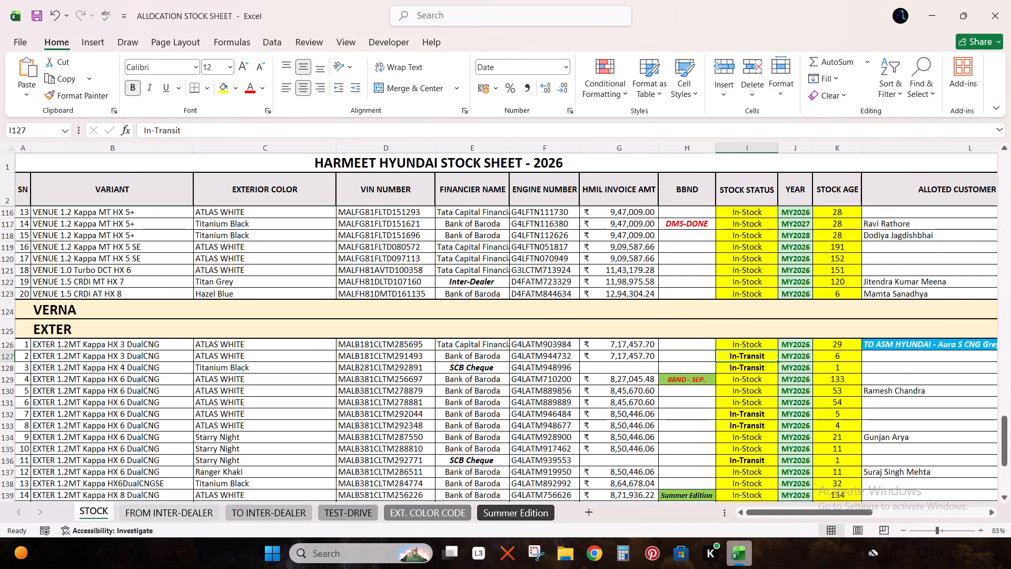
pyautogui.hotkey('ctrl', 'd')
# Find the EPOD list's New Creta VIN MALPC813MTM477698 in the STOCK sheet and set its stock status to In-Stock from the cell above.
pyautogui.hotkey('alt', 'Tab')
pyautogui.doubleClick(121, 186)
pyautogui.hotkey('ctrl', 'c')
pyautogui.hotkey('alt', 'Tab')
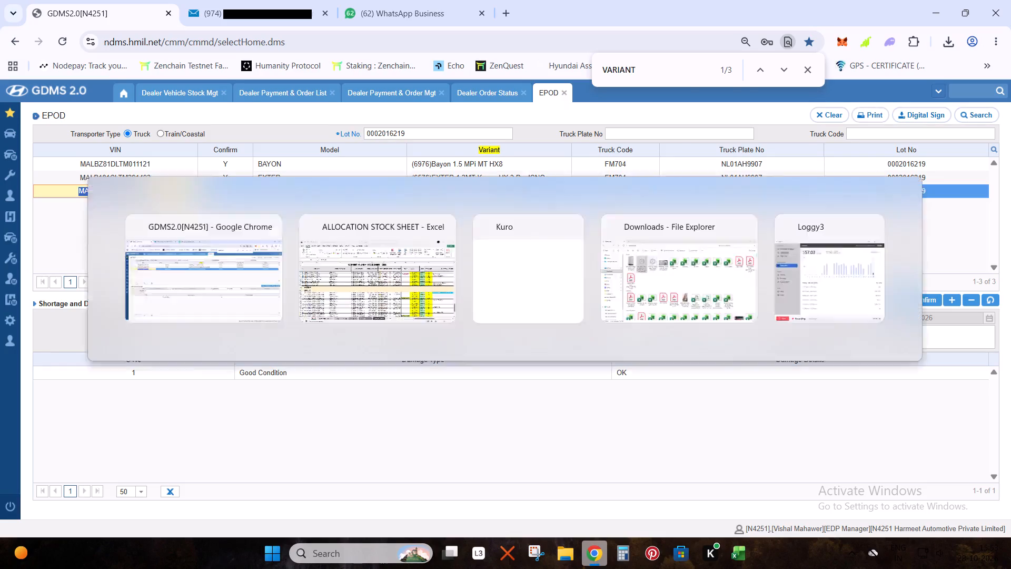
pyautogui.press('Right')
pyautogui.hotkey('ctrl', 'f')
pyautogui.hotkey('ctrl', 'v')
pyautogui.press('Return')
pyautogui.press('Escape')
pyautogui.press('Right')
pyautogui.press('Right')
pyautogui.press('Right')
pyautogui.press('Right')
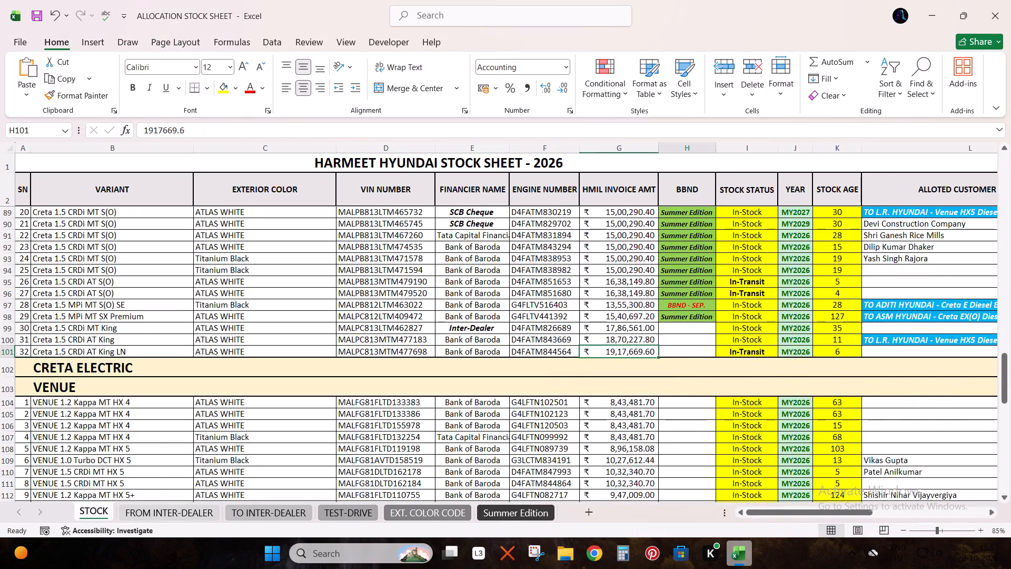
pyautogui.press('Right')
pyautogui.hotkey('ctrl', 'd')
# Save the ALLOCATION STOCK SHEET workbook.
pyautogui.hotkey('ctrl', 's')
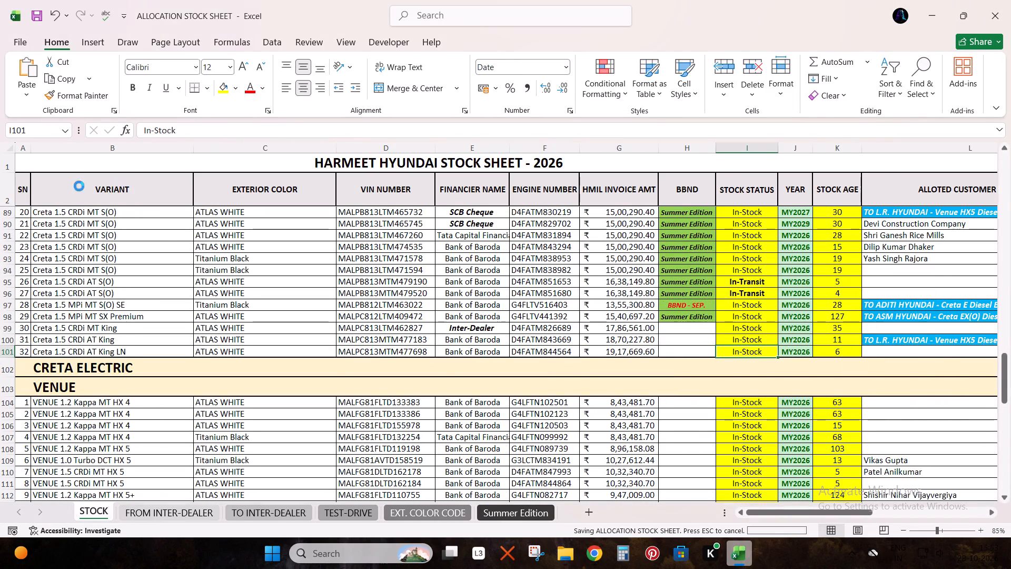
# Review the stock statuses in the remaining rows of the STOCK sheet, through the Exter and Bayon sections.
pyautogui.scroll(-7, 420, 270)
pyautogui.scroll(1, 433, 295)
pyautogui.scroll(-8, 433, 295)
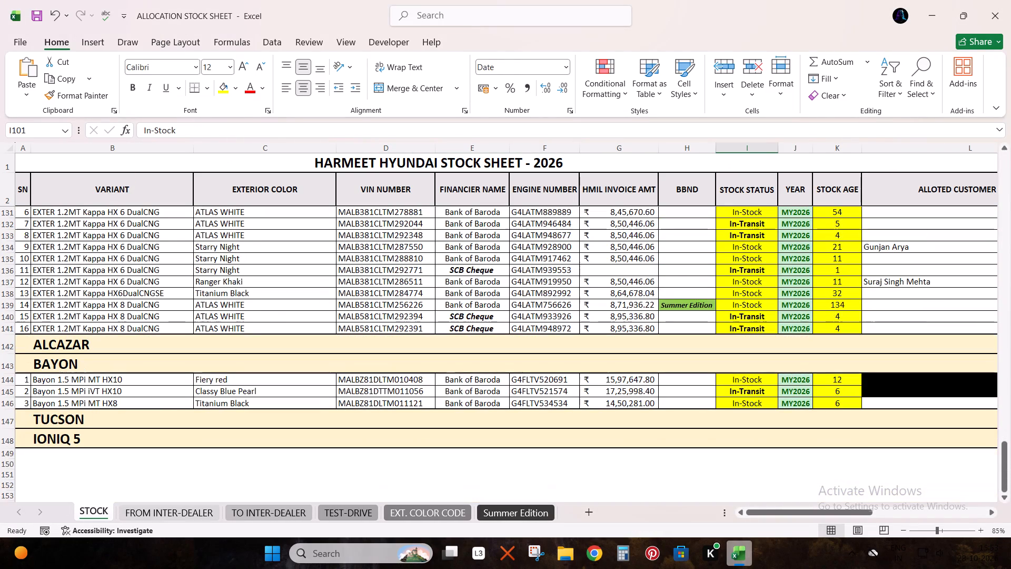
pyautogui.hotkey('alt', 'Tab')
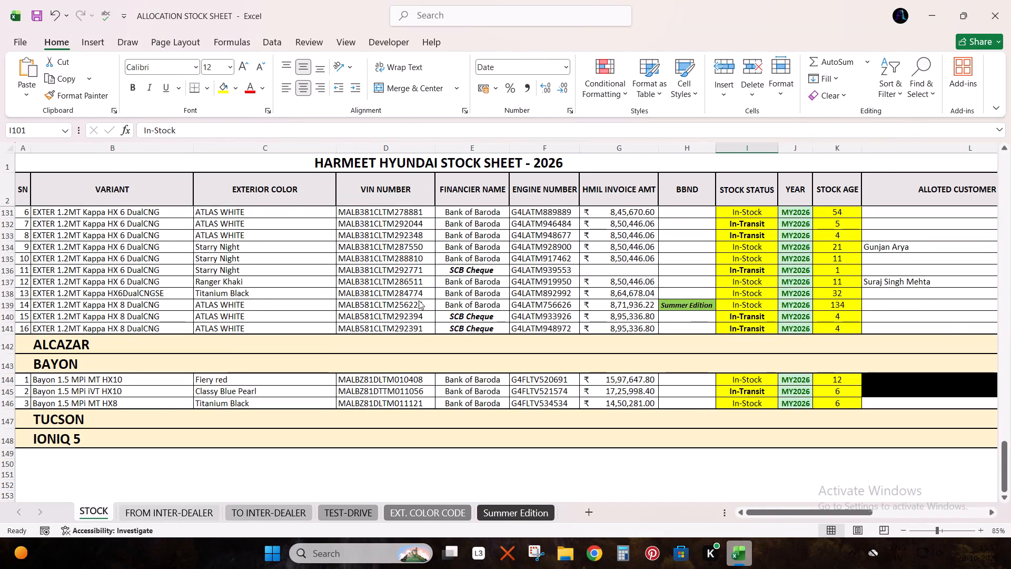
pyautogui.hotkey('alt', 'Tab')
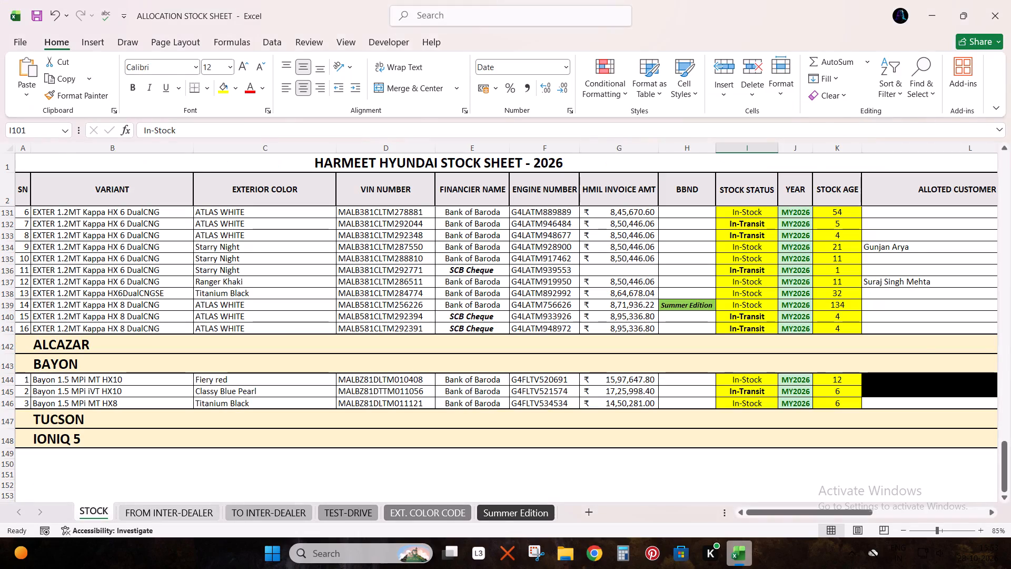
# Switch back to GDMS in Chrome.
pyautogui.hotkey('alt', 'Tab')
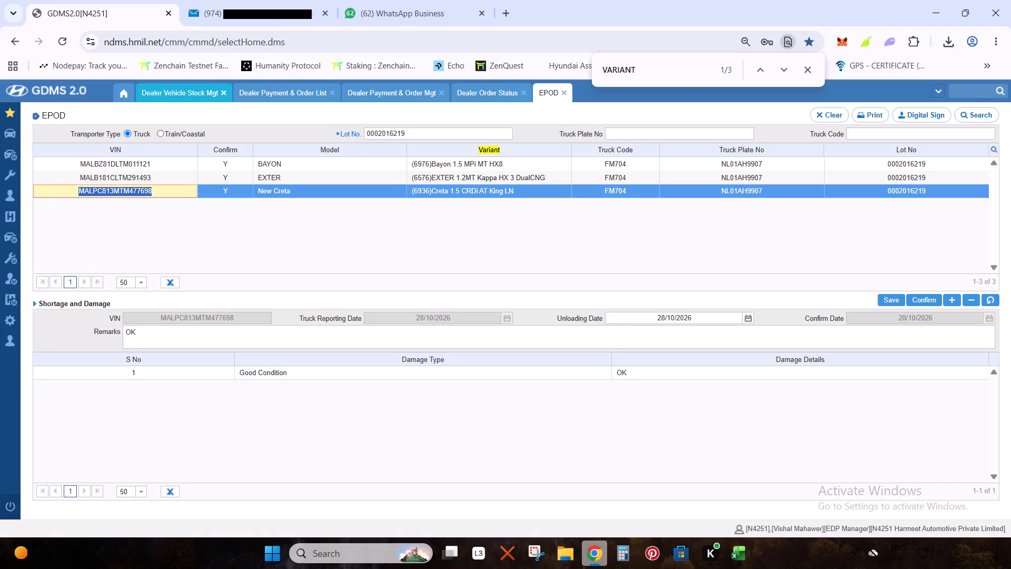
# Close the in-page search for VARIANT on the GDMS EPOD page.
pyautogui.click(812, 74)
# Switch to the ALLOCATION STOCK SHEET workbook in Excel and save it.
pyautogui.hotkey('alt', 'Tab')
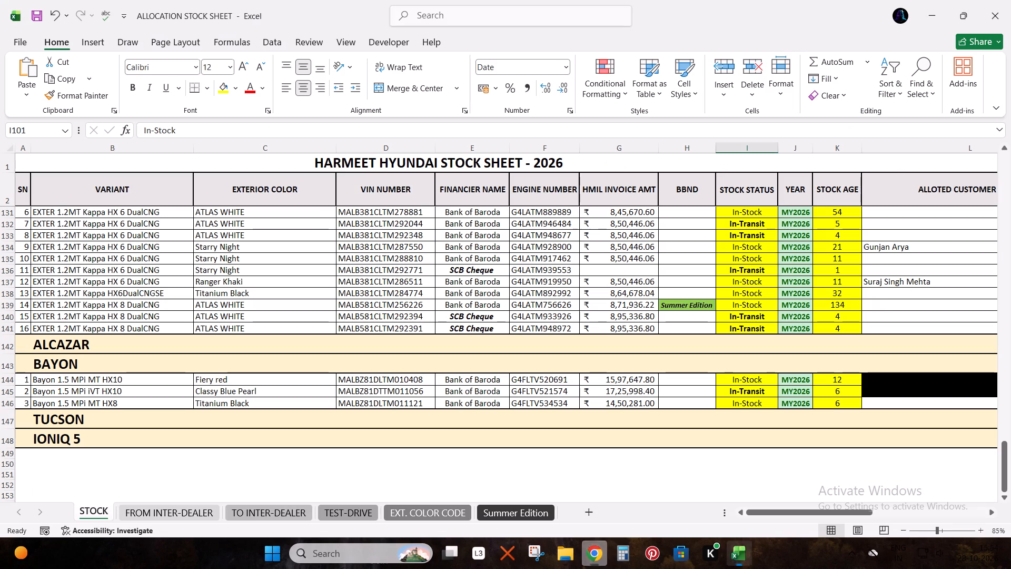
pyautogui.click(43, 14)
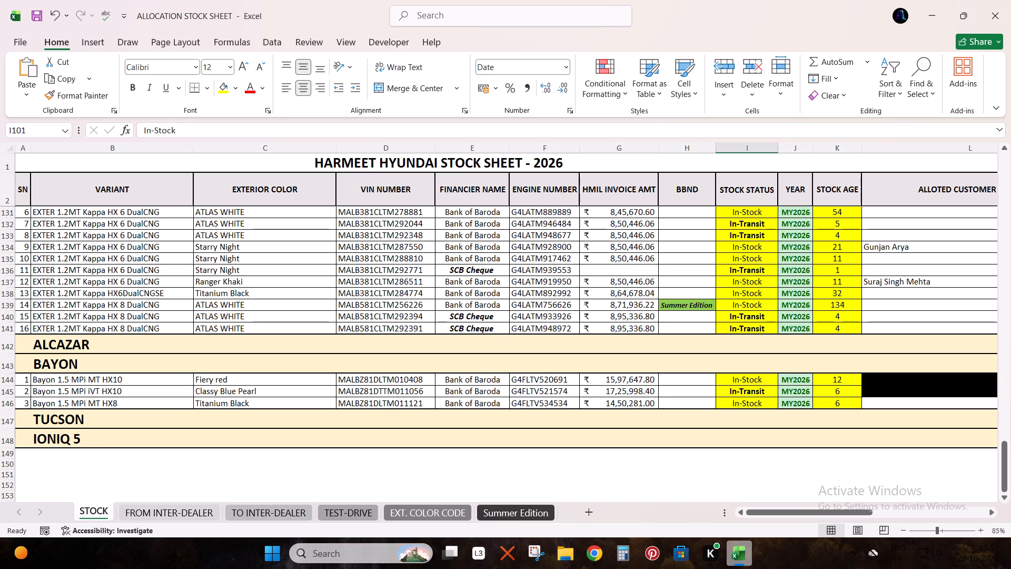
# Turn on the computer's mobile hotspot.
pyautogui.click(935, 556)
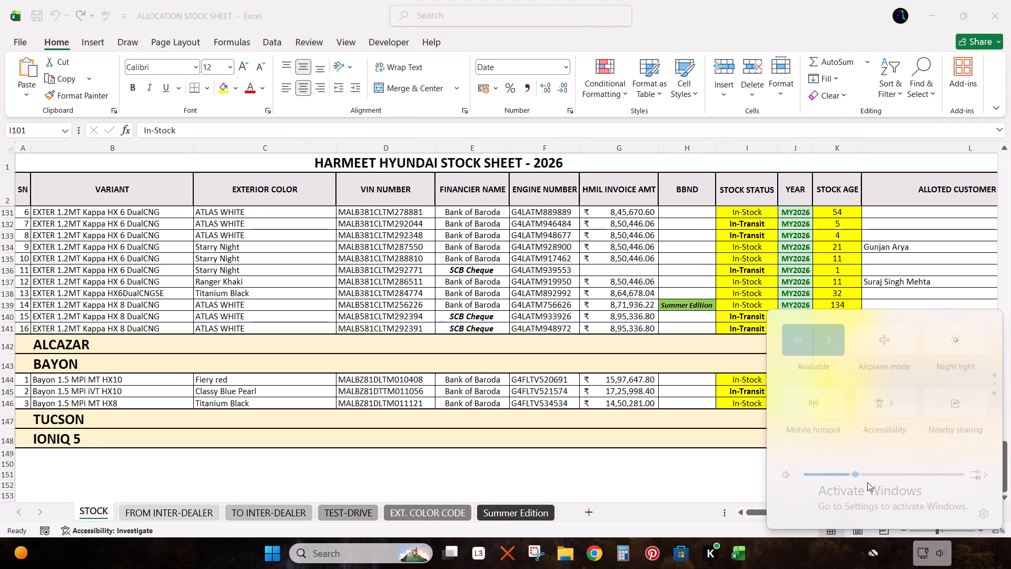
pyautogui.click(802, 406)
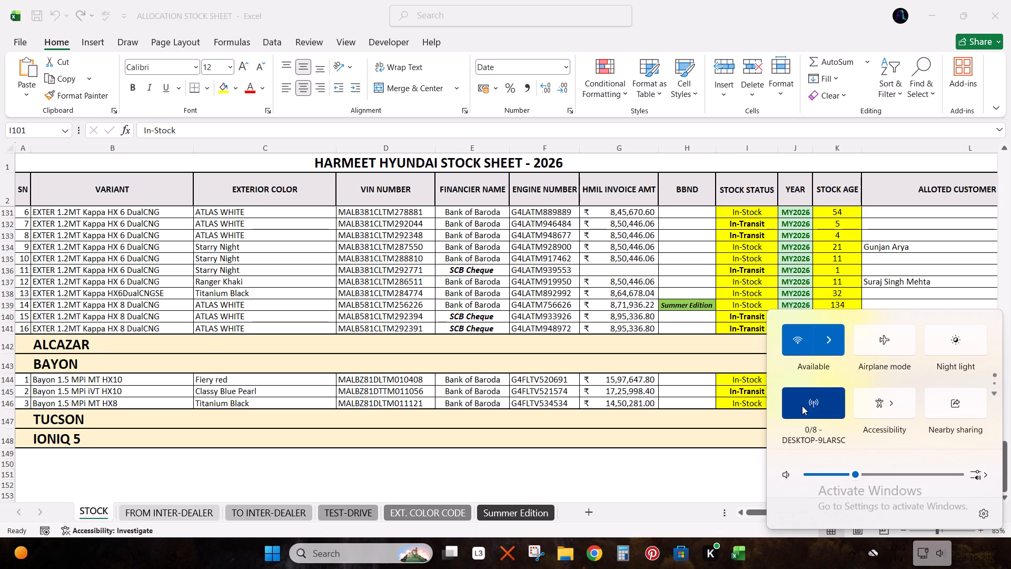
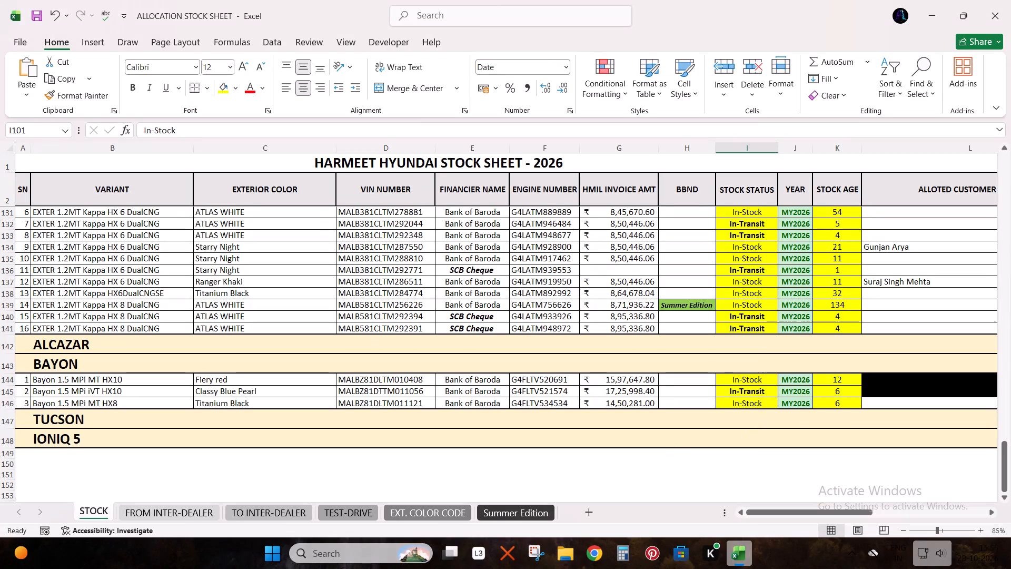
# Select an empty cell below the stock list and save the ALLOCATION STOCK SHEET workbook.
pyautogui.click(673, 491)
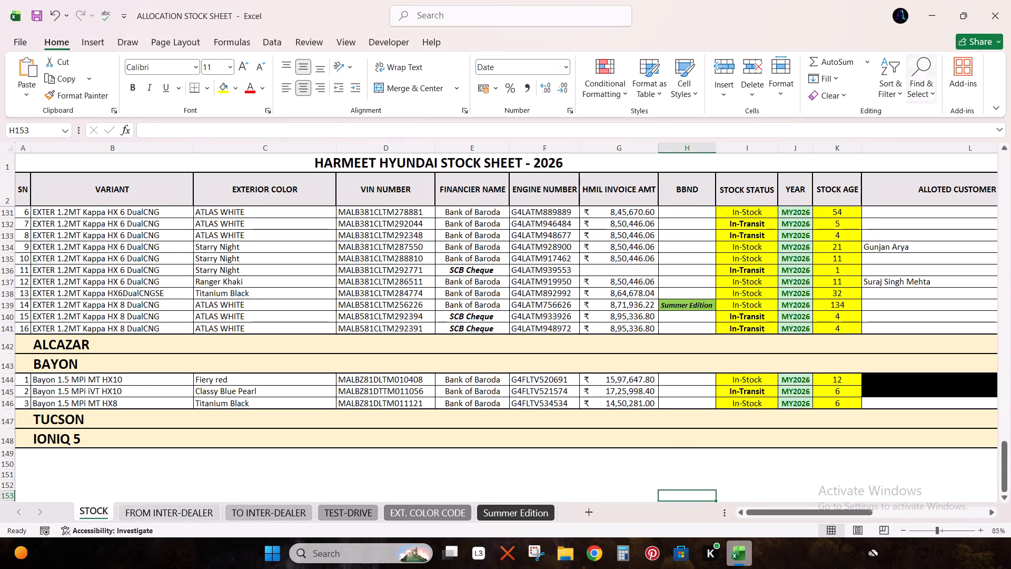
pyautogui.click(35, 15)
# Minimize all open windows to show the desktop.
pyautogui.click(1010, 568)
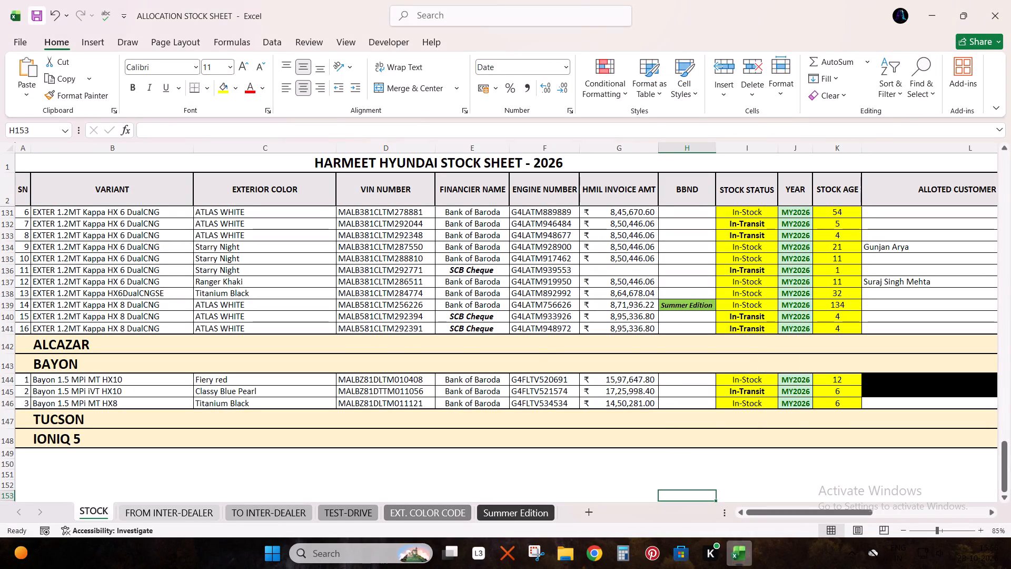
# Open the ORDER SHEET workbook from the desktop.
pyautogui.click(1010, 568)
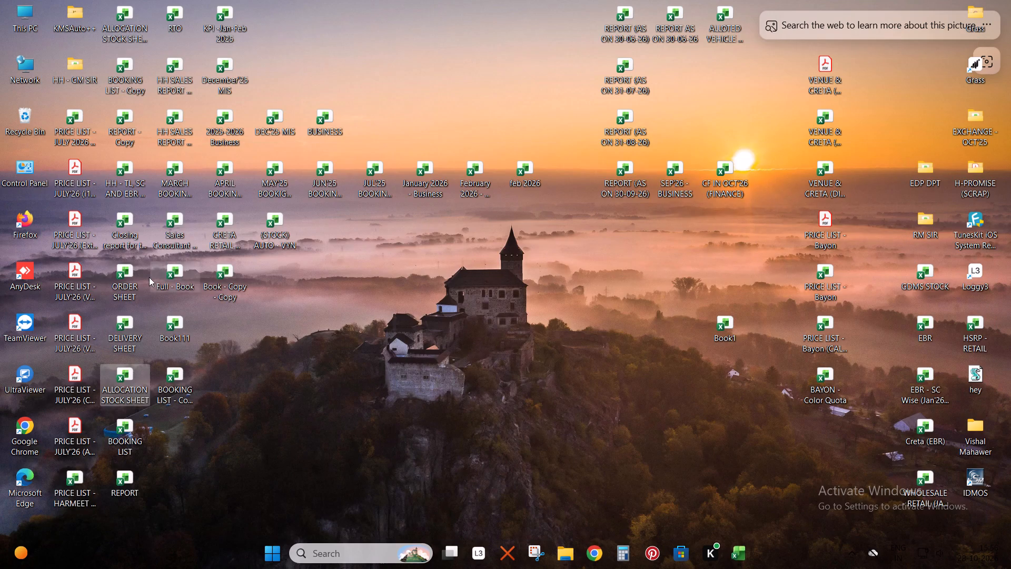
pyautogui.doubleClick(117, 276)
pyautogui.click(1010, 568)
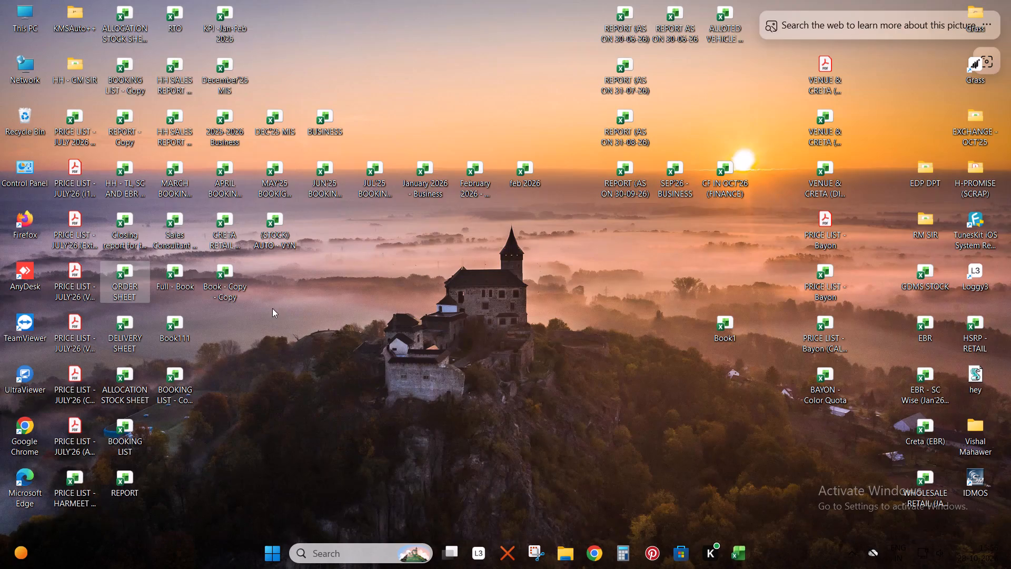
pyautogui.click(741, 548)
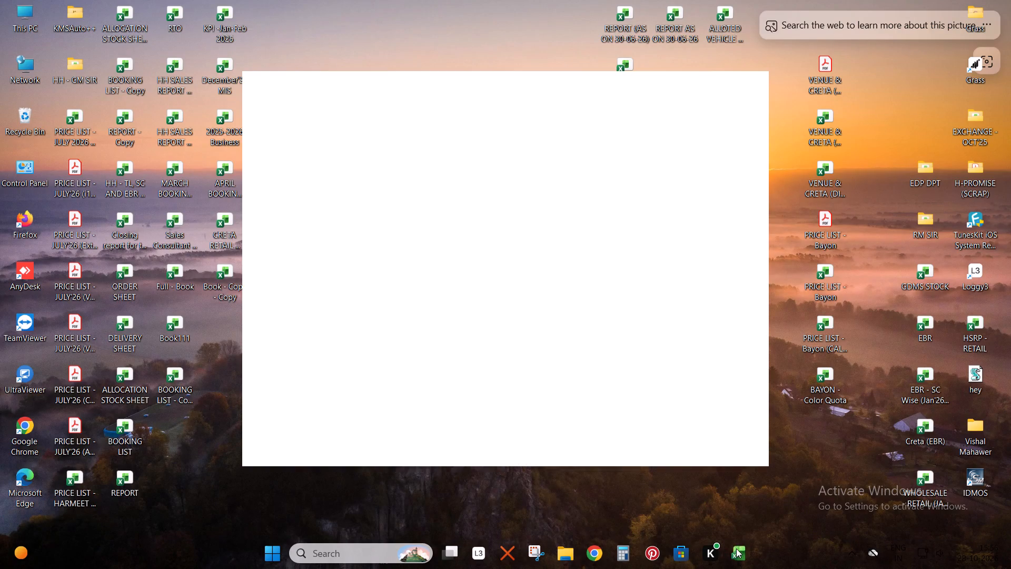
# Switch to GDMS in Chrome and list the In Transit vehicles in Dealer Vehicle Stock Mgt, with 300 rows per page.
pyautogui.click(598, 551)
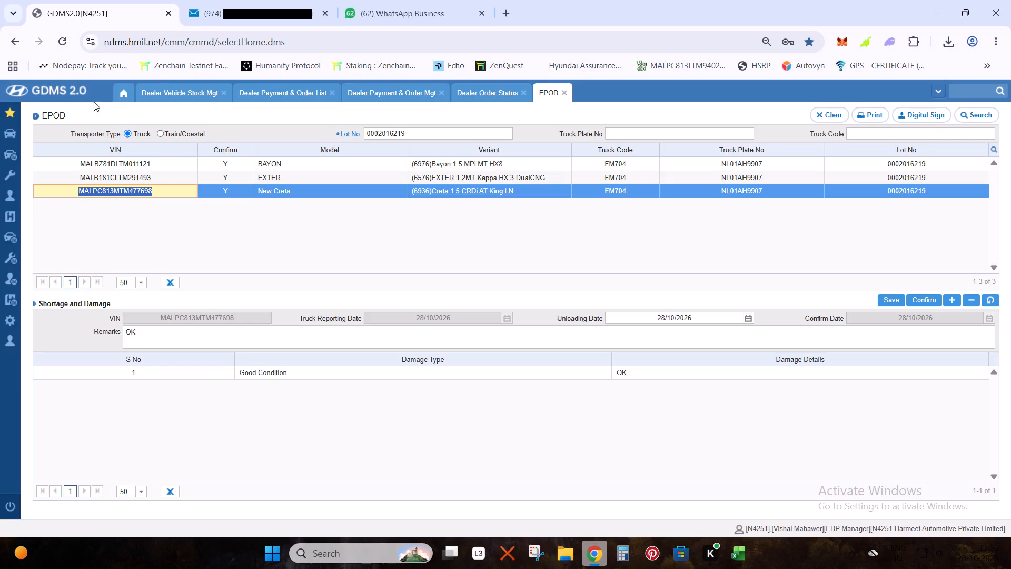
pyautogui.click(165, 95)
pyautogui.click(140, 130)
pyautogui.click(151, 156)
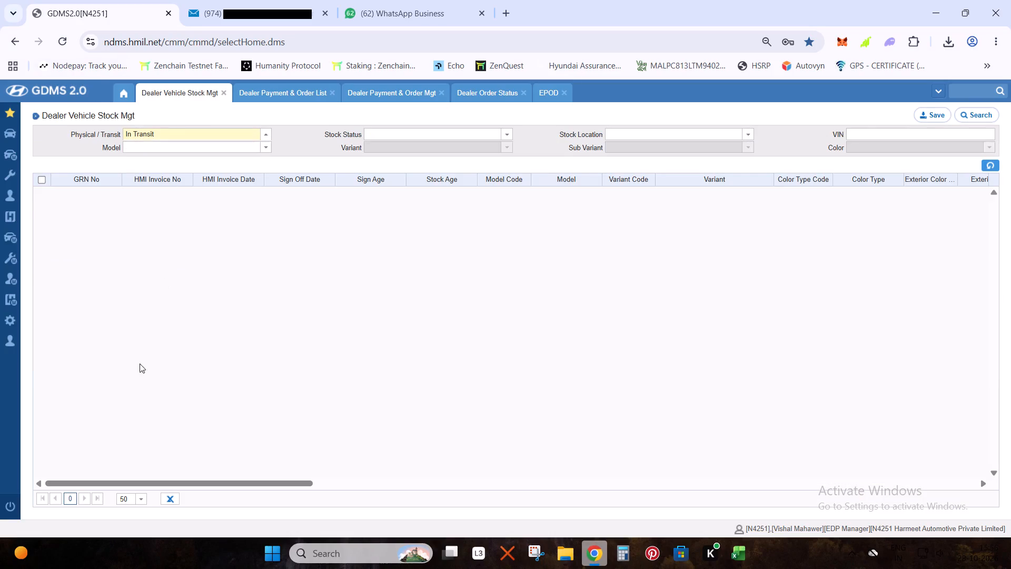
pyautogui.click(137, 500)
pyautogui.click(129, 488)
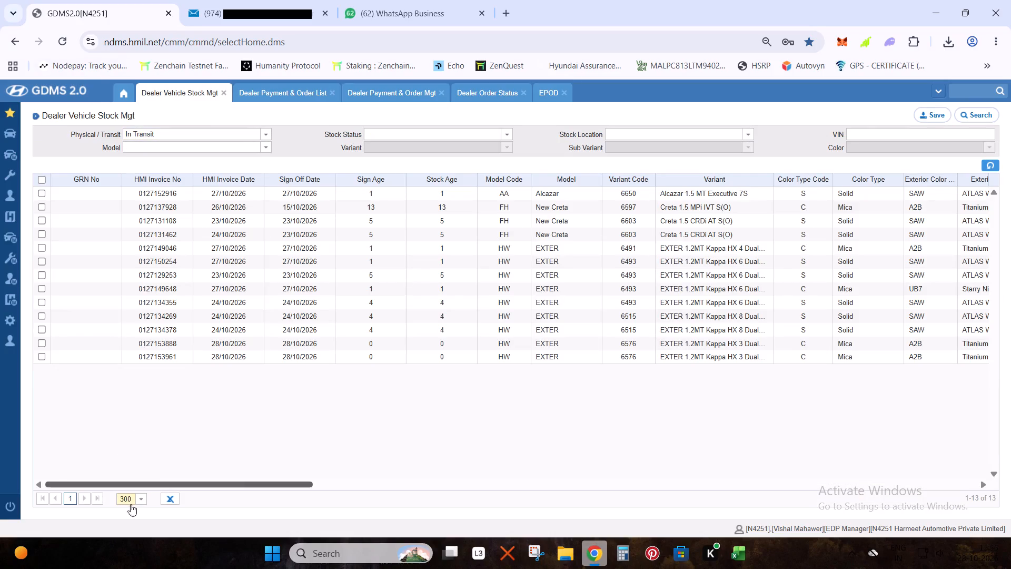
# Export the In Transit vehicle list from GDMS to Excel and open the downloaded file for editing.
pyautogui.moveTo(235, 487); pyautogui.dragTo(448, 494)
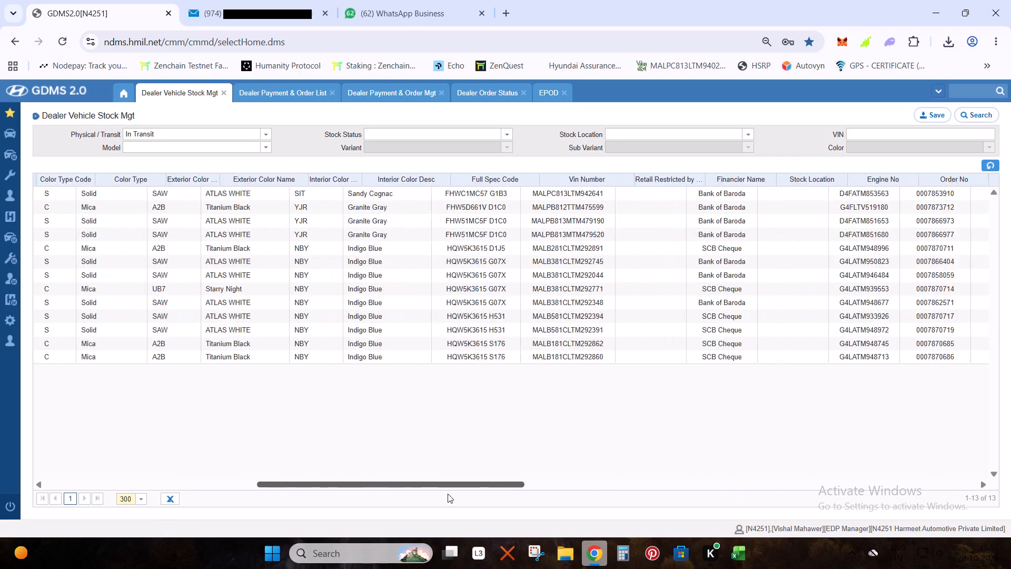
pyautogui.moveTo(448, 494); pyautogui.dragTo(555, 496)
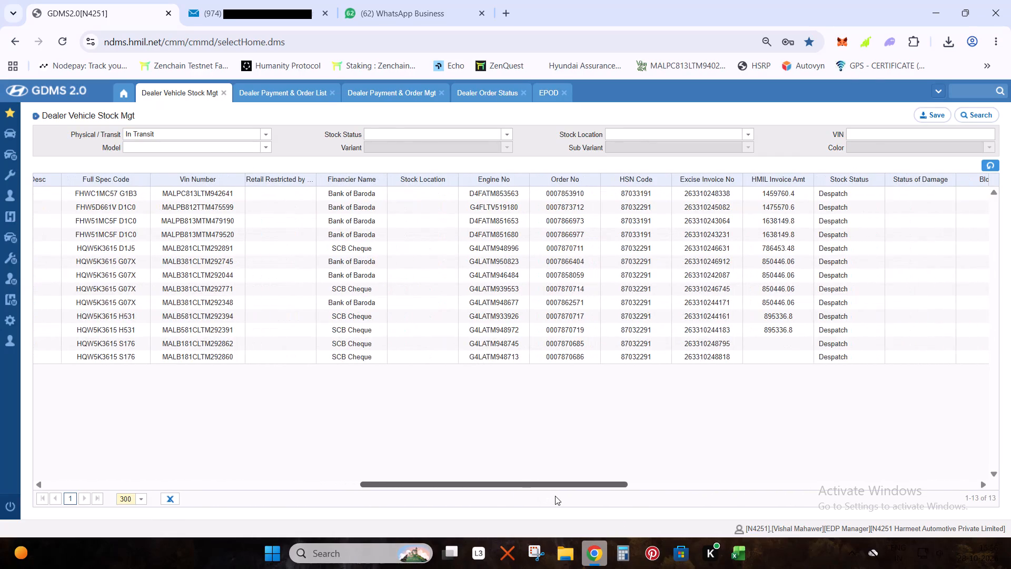
pyautogui.moveTo(555, 496); pyautogui.dragTo(83, 496)
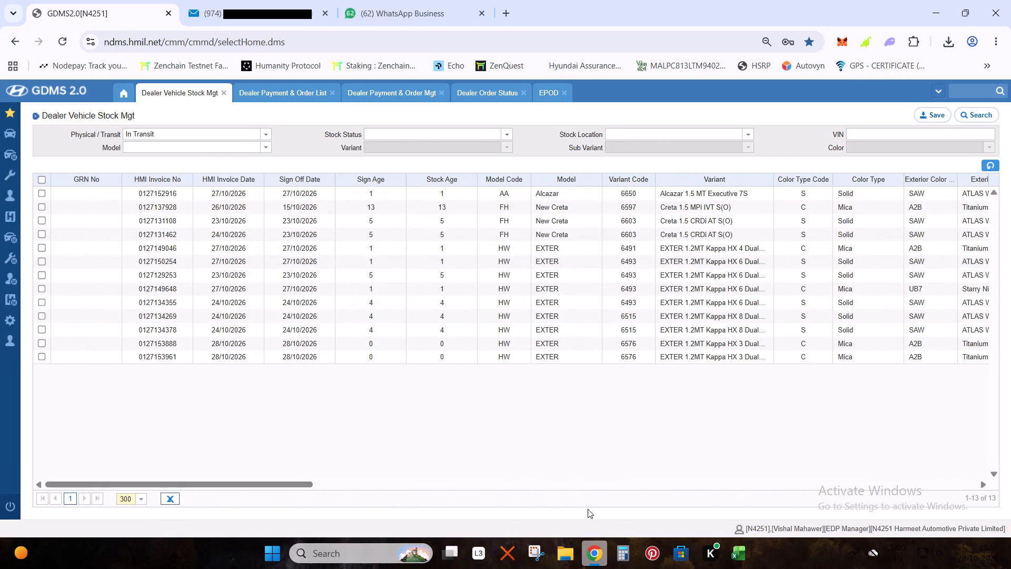
pyautogui.click(731, 562)
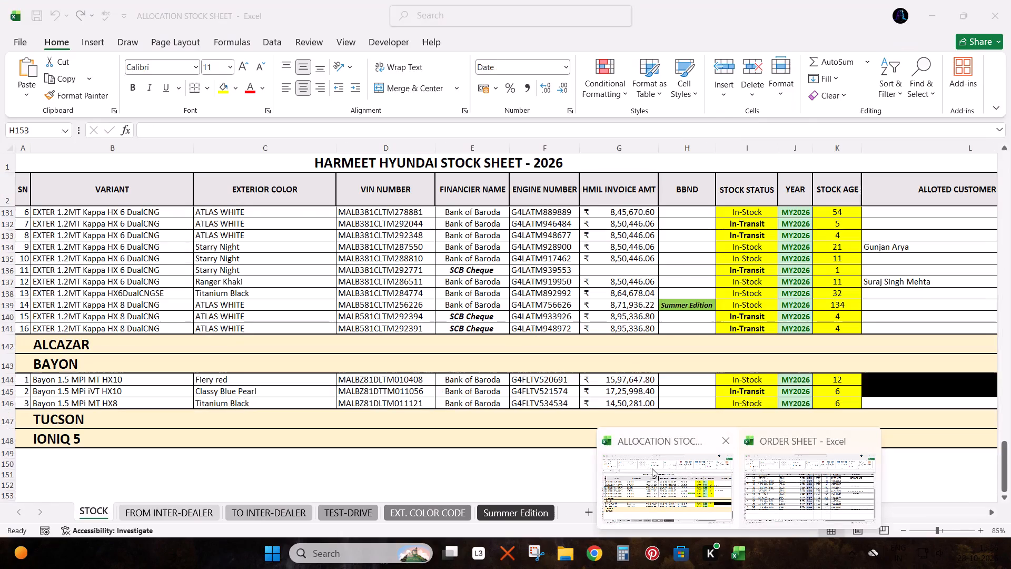
pyautogui.click(587, 546)
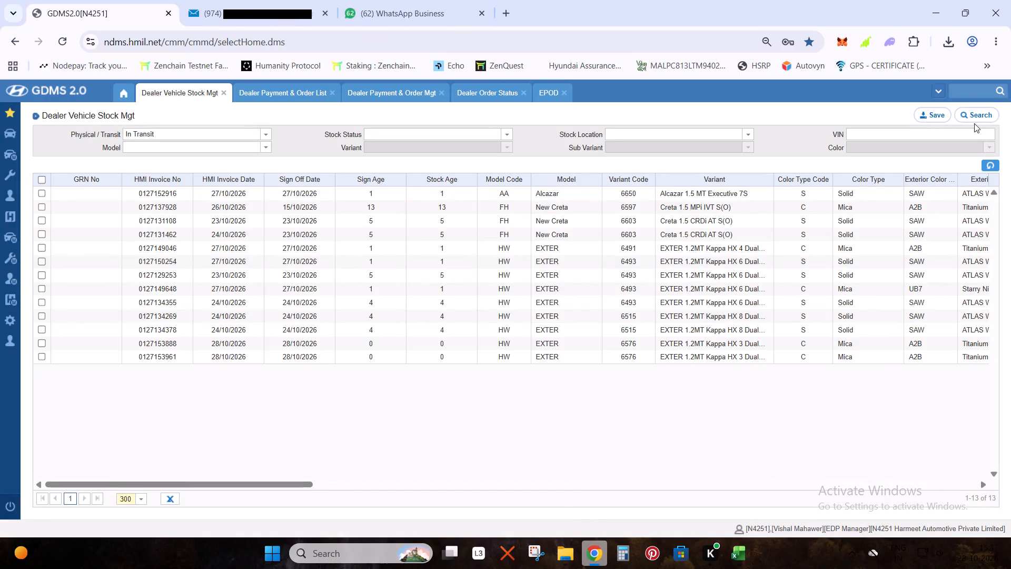
pyautogui.click(974, 123)
pyautogui.click(971, 110)
pyautogui.click(167, 497)
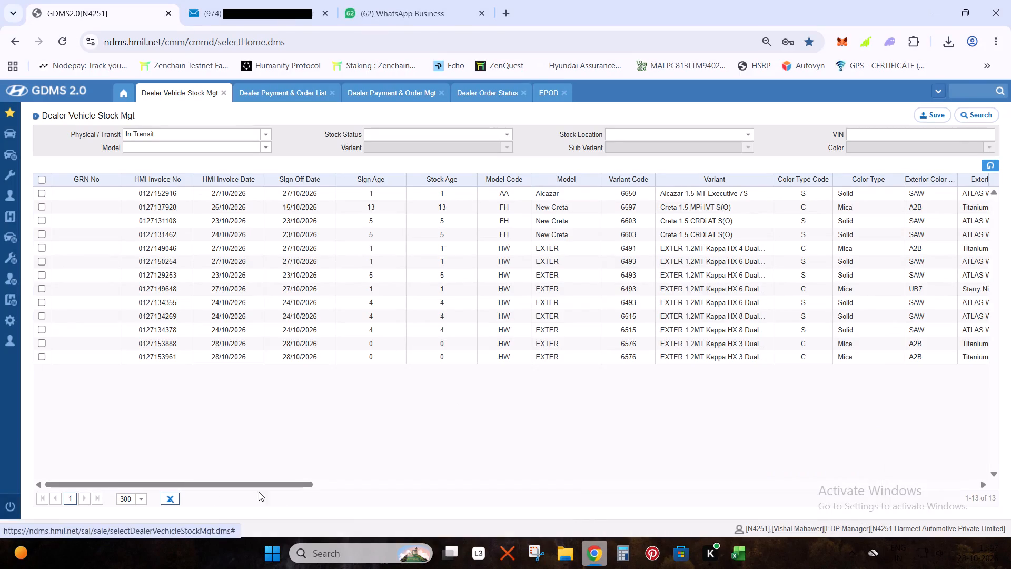
pyautogui.click(829, 95)
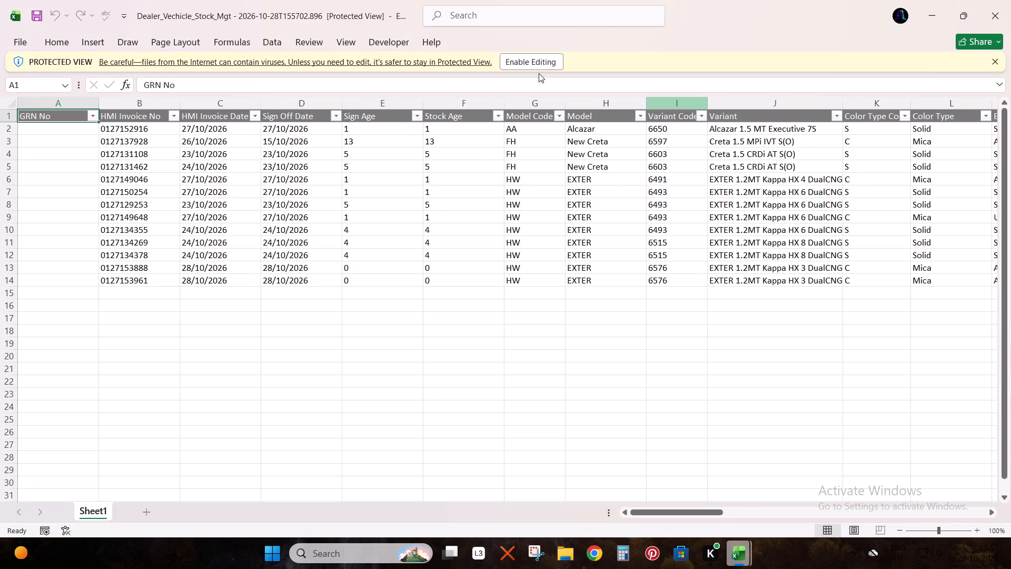
pyautogui.click(536, 64)
# Remove the header filters and delete the GRN No, HMI Invoice No, and Sign Off Date through Variant Code columns from the export.
pyautogui.hotkey('ctrl', 'shift', 'l')
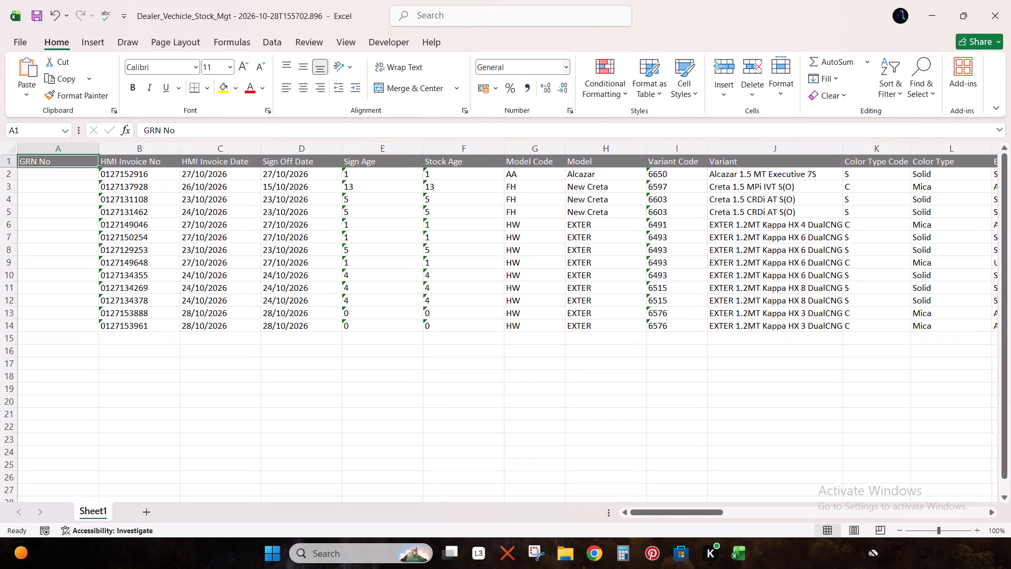
pyautogui.hotkey('ctrl', 'space')
pyautogui.hotkey('ctrl', '-')
pyautogui.hotkey('ctrl', '-')
pyautogui.press('Right')
pyautogui.hotkey('ctrl', 'space')
pyautogui.hotkey('ctrl', '-')
pyautogui.hotkey('ctrl', '-')
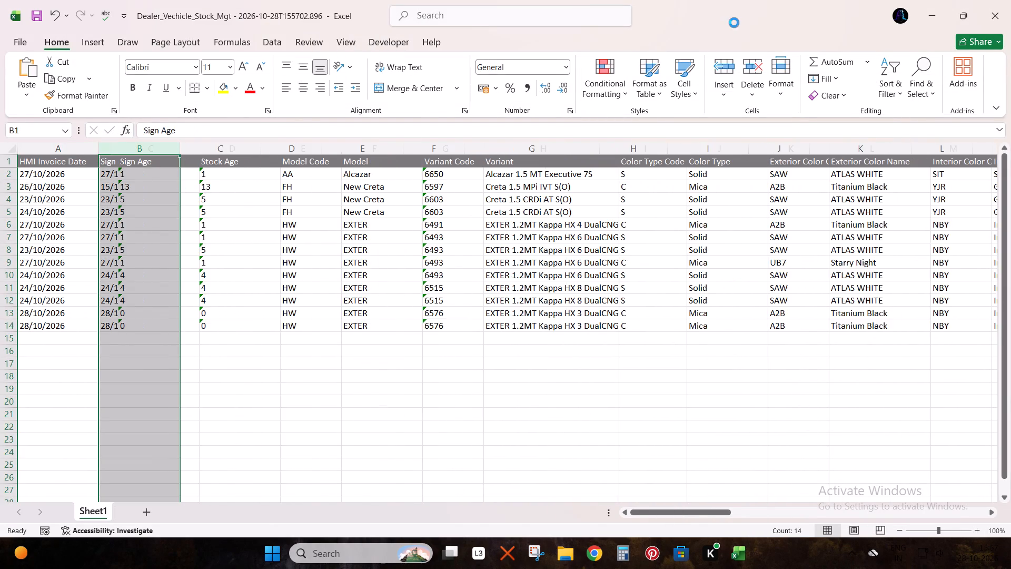
pyautogui.hotkey('ctrl', '-')
pyautogui.hotkey('ctrl', '-')
pyautogui.hotkey('ctrl', '-')
pyautogui.hotkey('ctrl', '-')
# Delete the Color Type Code, Color Type, Exterior Color Code, Interior Color Code and Interior Color Desc columns.
pyautogui.press('Right')
pyautogui.hotkey('ctrl', 'space')
pyautogui.hotkey('ctrl', '-')
pyautogui.hotkey('ctrl', '-')
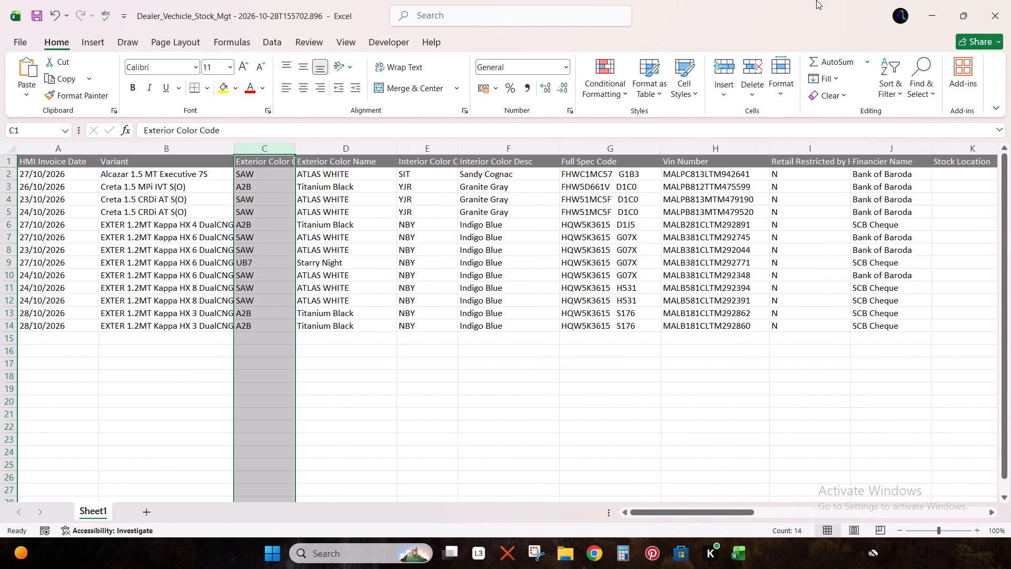
pyautogui.hotkey('ctrl', '-')
pyautogui.press('Right')
pyautogui.hotkey('ctrl', 'space')
pyautogui.hotkey('ctrl', '-')
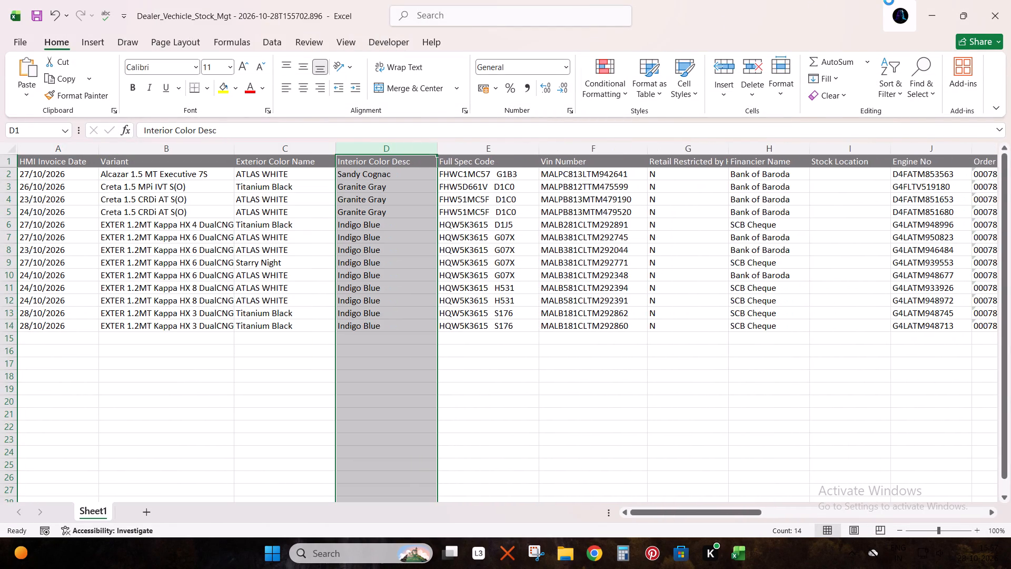
pyautogui.hotkey('ctrl', '-')
# Delete the Retail Restricted, Stock Location, Order No, HSN Code and Excise Invoice No columns.
pyautogui.press('Right')
pyautogui.press('Right')
pyautogui.hotkey('ctrl', 'space')
pyautogui.hotkey('ctrl', '-')
pyautogui.press('Right')
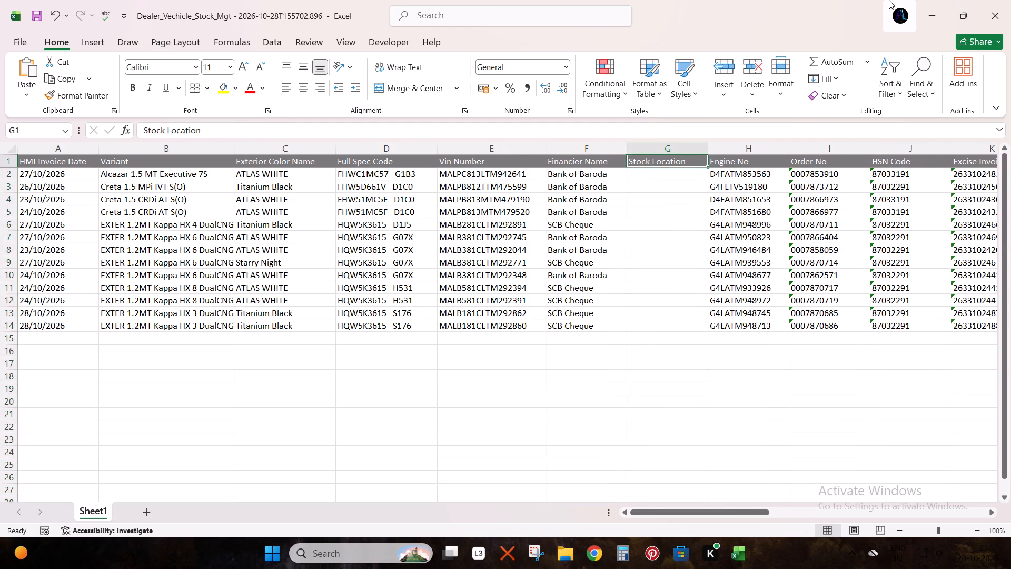
pyautogui.hotkey('ctrl', 'space')
pyautogui.hotkey('ctrl', '-')
pyautogui.press('Right')
pyautogui.hotkey('ctrl', 'space')
pyautogui.hotkey('ctrl', '-')
pyautogui.hotkey('ctrl', '-')
pyautogui.hotkey('ctrl', '-')
# Delete all columns from Stock Status onward, leaving HMIL Invoice Amt as the last one.
pyautogui.press('Right')
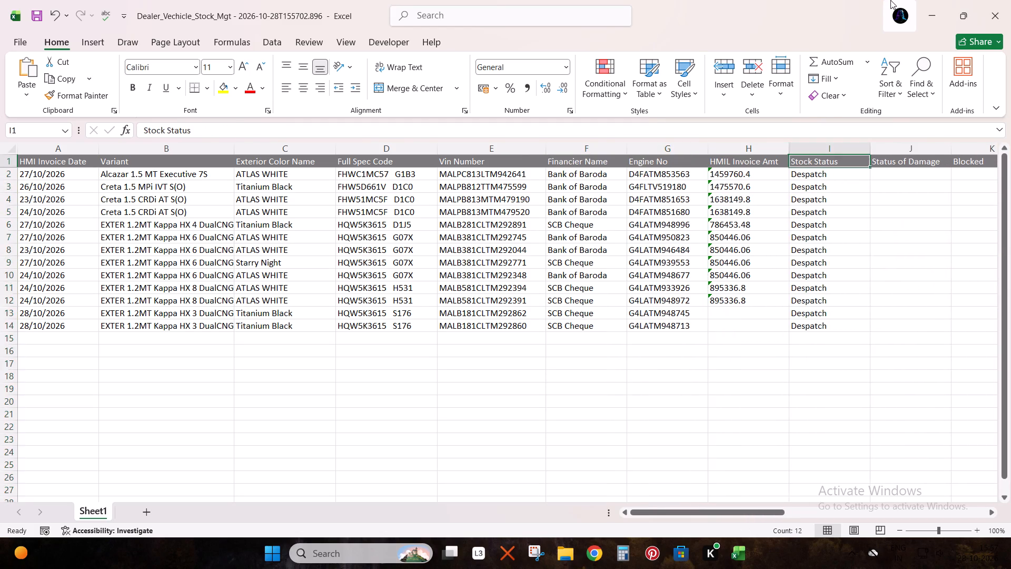
pyautogui.hotkey('ctrl', 'space')
pyautogui.hotkey('ctrl', 'shift', '-')
pyautogui.hotkey('ctrl', 'shift', 'Right')
pyautogui.hotkey('ctrl', '-')
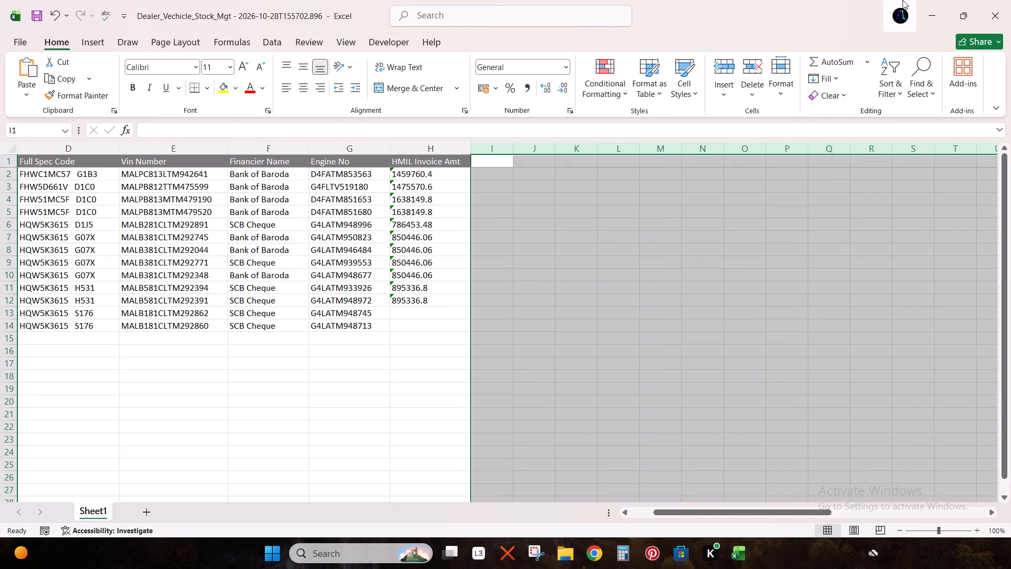
# Convert the text values in the HMIL Invoice Amt column to numbers.
pyautogui.press('Up')
pyautogui.press('Left')
pyautogui.press('Down')
pyautogui.hotkey('ctrl', 'shift', 'Down')
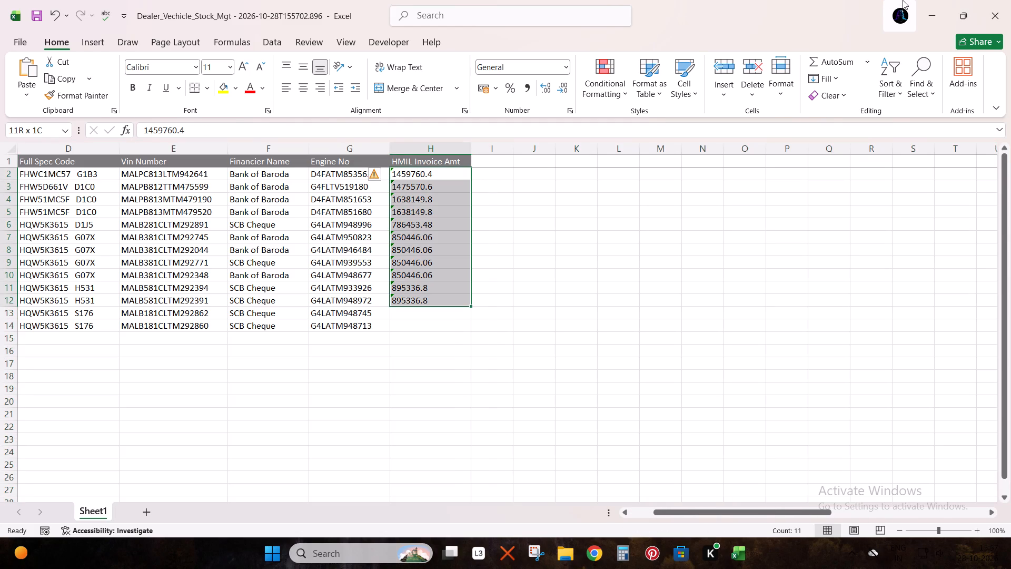
pyautogui.click(376, 178)
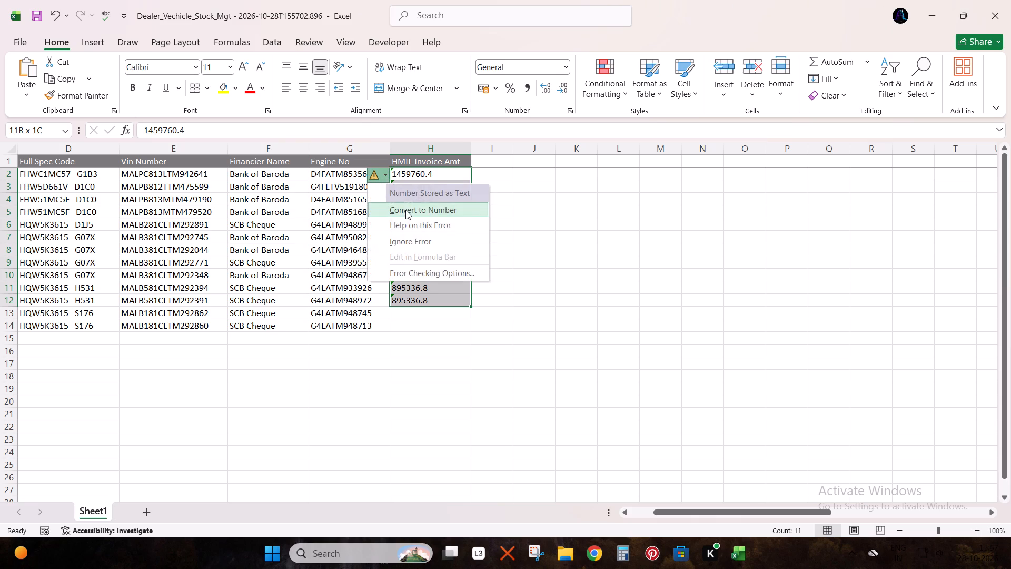
pyautogui.click(405, 210)
pyautogui.hotkey('ctrl', 'Up')
pyautogui.hotkey('ctrl', 'Left')
pyautogui.hotkey('ctrl', 'Down')
# Switch to the ALLOCATION STOCK SHEET and filter the STOCK sheet's STOCK STATUS column to In-Transit only.
pyautogui.hotkey('alt', 'Tab')
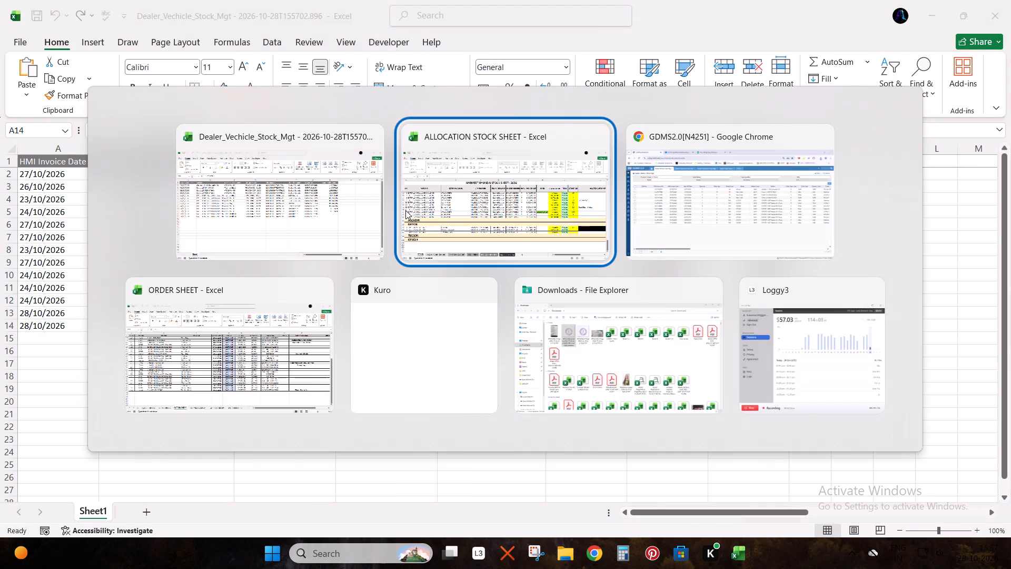
pyautogui.click(459, 192)
pyautogui.hotkey('ctrl', 'shift', 'l')
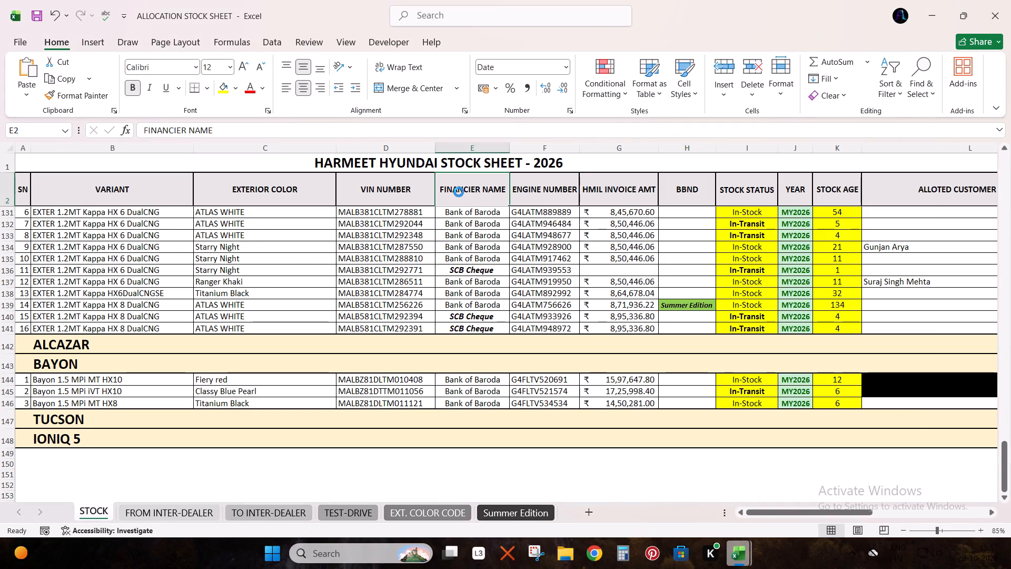
pyautogui.press('Right')
pyautogui.press('Right')
pyautogui.press('Right')
pyautogui.press('Right')
pyautogui.hotkey('alt', 'Down')
pyautogui.press('Down')
pyautogui.press('Down')
pyautogui.press('Down')
pyautogui.press('Down')
pyautogui.press('Down')
pyautogui.press('Down')
pyautogui.press('Down')
pyautogui.press('Down')
pyautogui.press('Down')
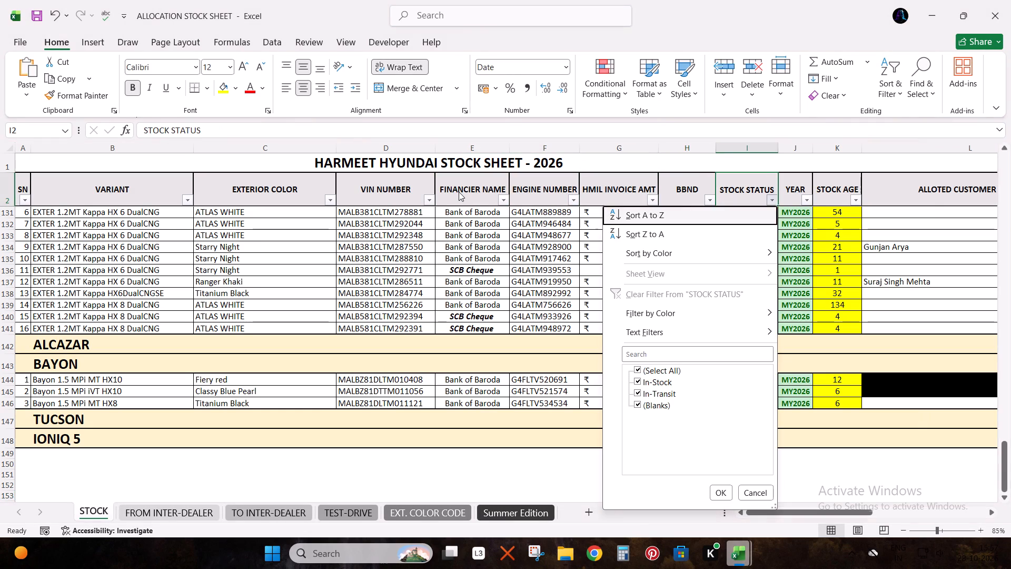
pyautogui.press('space')
pyautogui.press('Down')
pyautogui.press('Down')
pyautogui.press('space')
pyautogui.press('Return')
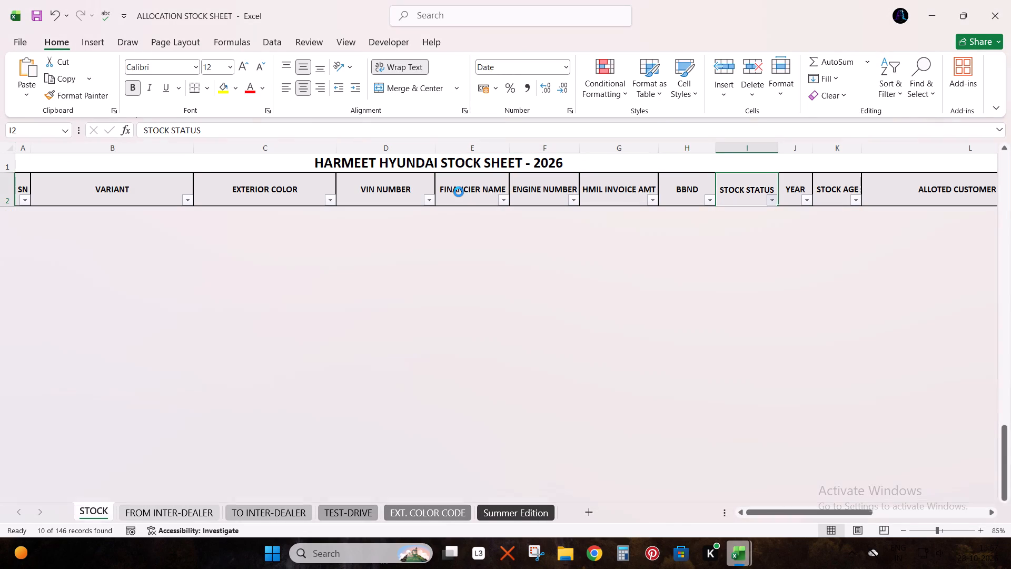
pyautogui.press('Down')
pyautogui.press('Down')
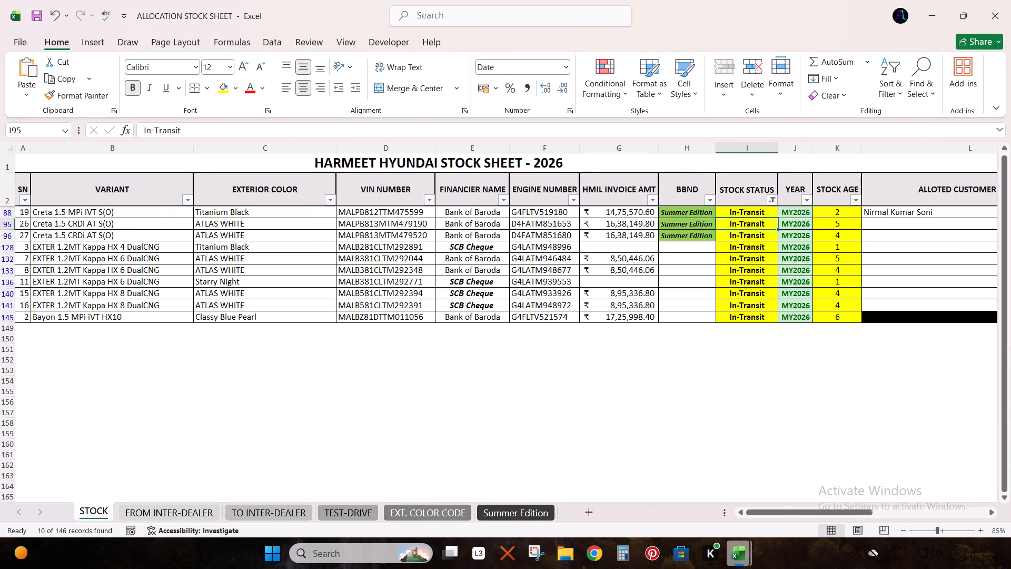
pyautogui.press('Up')
pyautogui.hotkey('ctrl', 'shift', 'Down')
pyautogui.press('Down')
pyautogui.press('Left')
pyautogui.press('Down')
pyautogui.press('Left')
pyautogui.press('Down')
pyautogui.press('Left')
pyautogui.hotkey('ctrl', 'c')
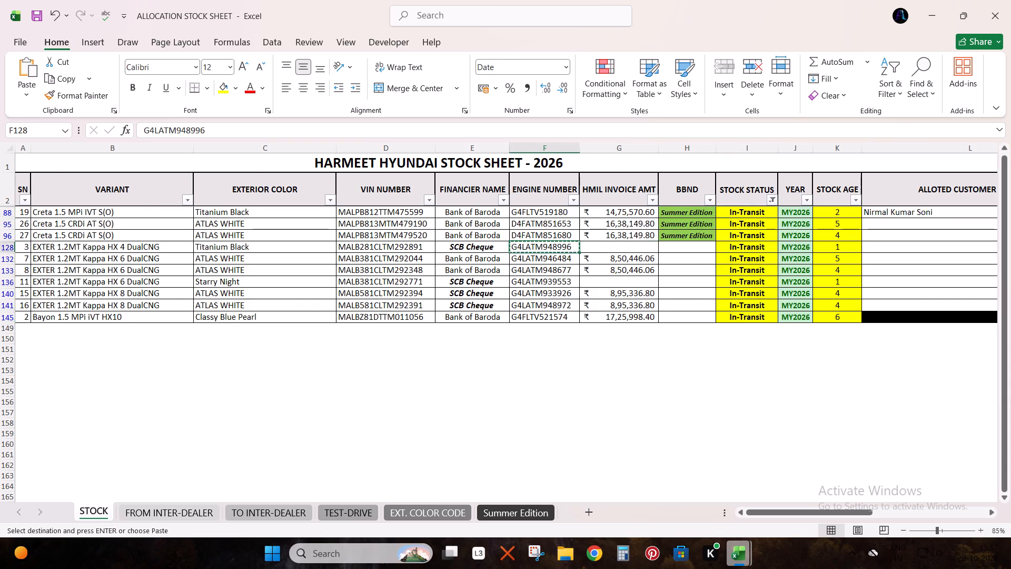
pyautogui.hotkey('alt', 'Tab')
pyautogui.press('Right')
pyautogui.hotkey('ctrl', 'f')
pyautogui.hotkey('ctrl', 'v')
pyautogui.press('Return')
pyautogui.press('Return')
pyautogui.press('Return')
pyautogui.press('Escape')
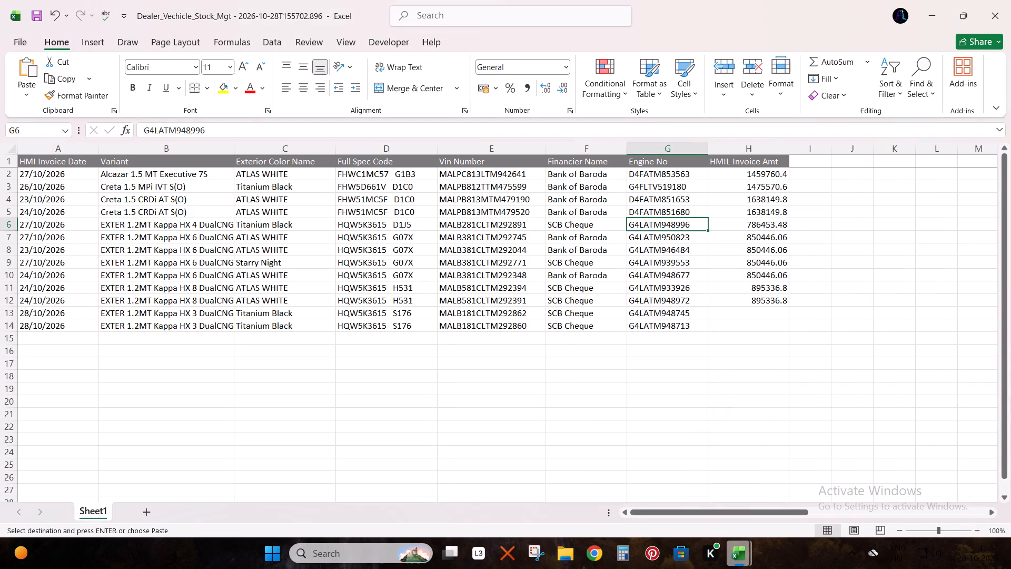
# Copy its HMIL invoice amount, 786453.48, from the export into the EXTER HX 4 DualCNG row of the STOCK sheet.
pyautogui.press('Right')
pyautogui.hotkey('ctrl', 'c')
pyautogui.hotkey('alt', 'Tab')
pyautogui.press('Right')
pyautogui.hotkey('ctrl', 'v')
pyautogui.press('Down')
pyautogui.press('Left')
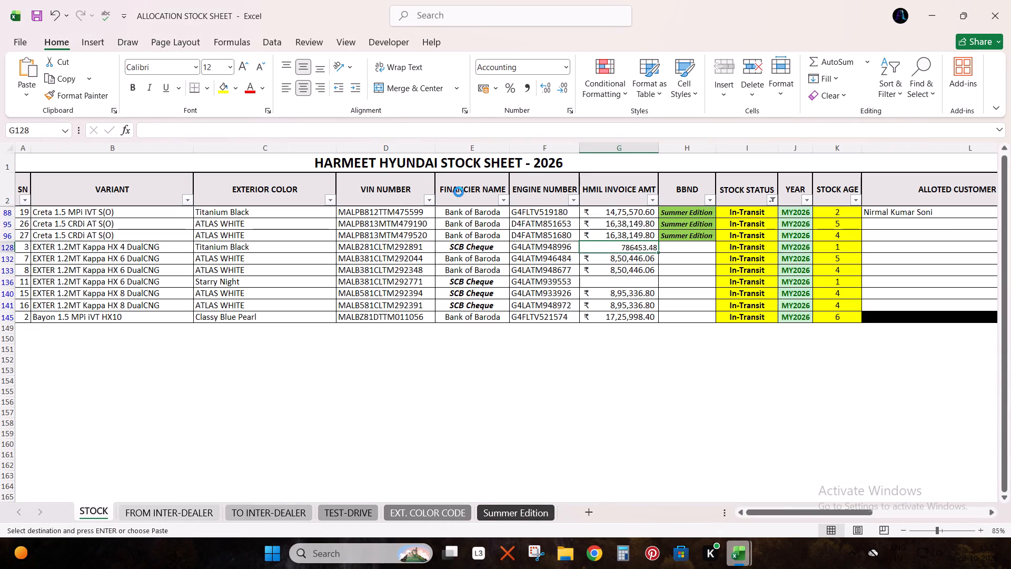
pyautogui.press('Down')
pyautogui.press('Down')
pyautogui.hotkey('ctrl', 'c')
pyautogui.hotkey('alt', 'Tab')
pyautogui.press('Right')
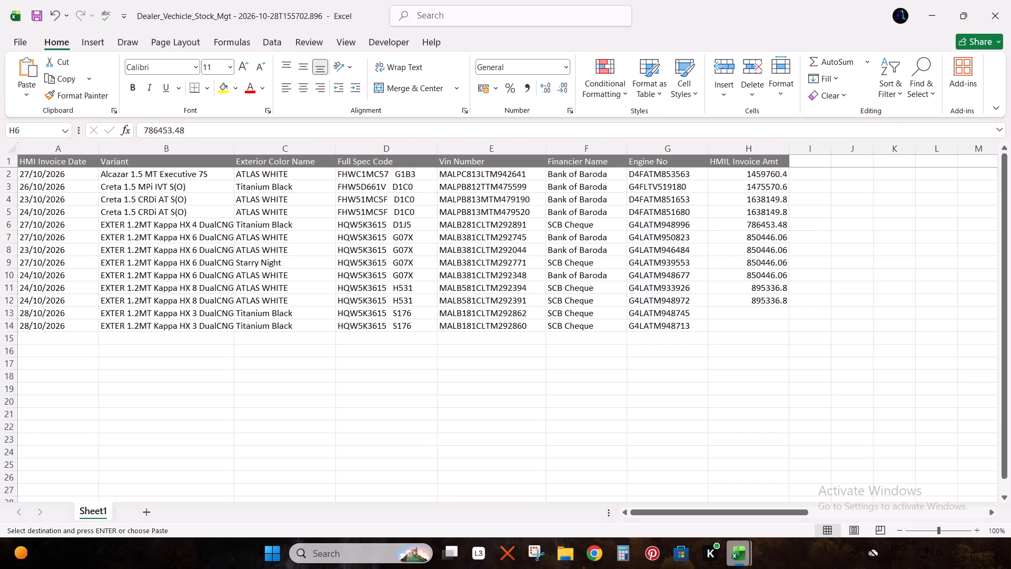
pyautogui.hotkey('ctrl', 'f')
pyautogui.hotkey('ctrl', 'v')
pyautogui.press('Return')
pyautogui.press('Return')
pyautogui.press('Return')
pyautogui.press('Escape')
# Copy its HMIL invoice amount, 850446.06, from the export into the in-transit Starry Night EXTER HX 6 DualCNG row of the STOCK sheet.
pyautogui.press('Right')
pyautogui.hotkey('ctrl', 'c')
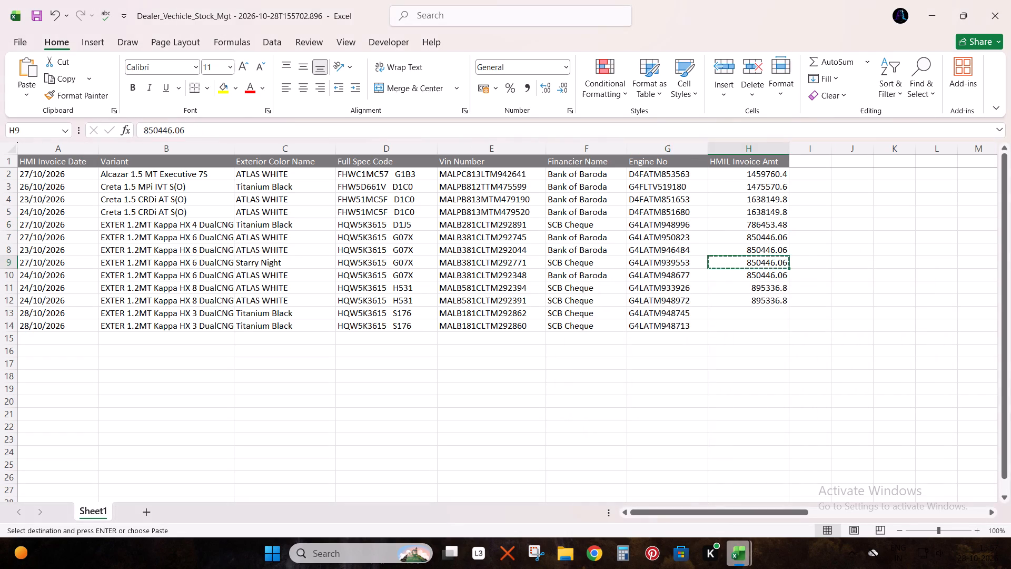
pyautogui.hotkey('alt', 'Tab')
pyautogui.press('Right')
pyautogui.hotkey('ctrl', 'v')
# Copy the rupee accounting format from the ATLAS WHITE EXTER HX 6 invoice amount to the two newly filled amounts, and save the stock sheet.
pyautogui.press('Up')
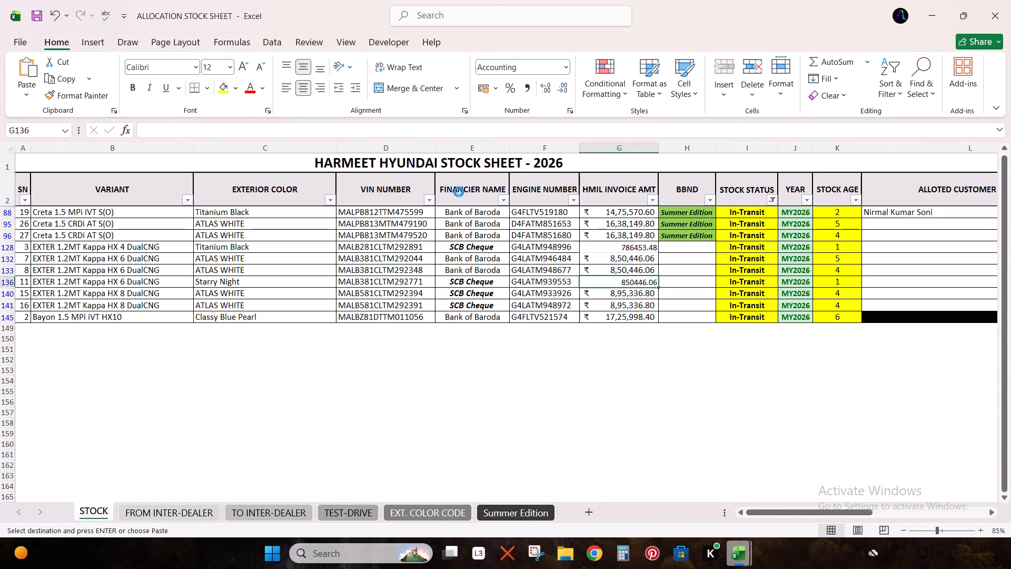
pyautogui.doubleClick(69, 95)
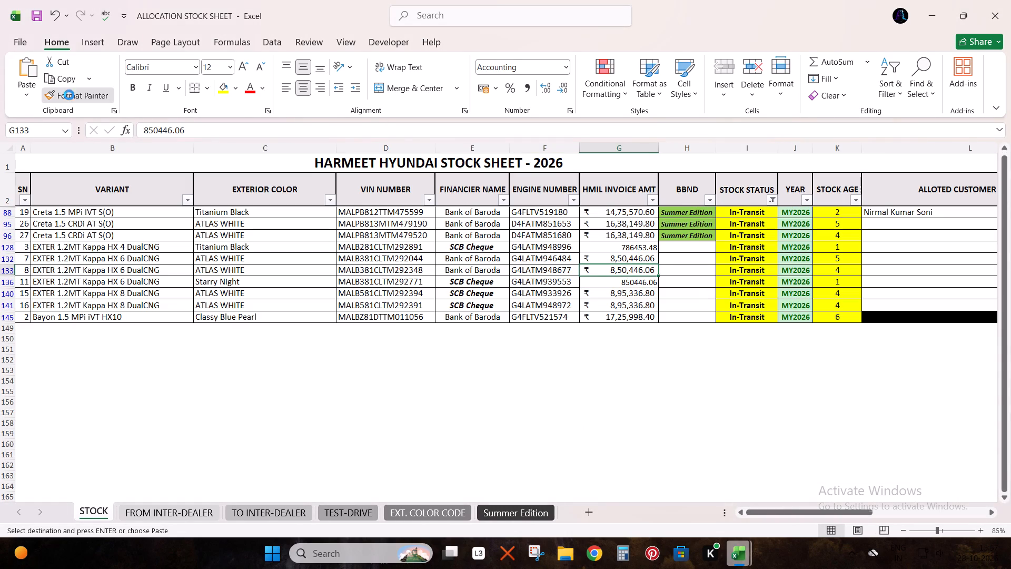
pyautogui.click(627, 248)
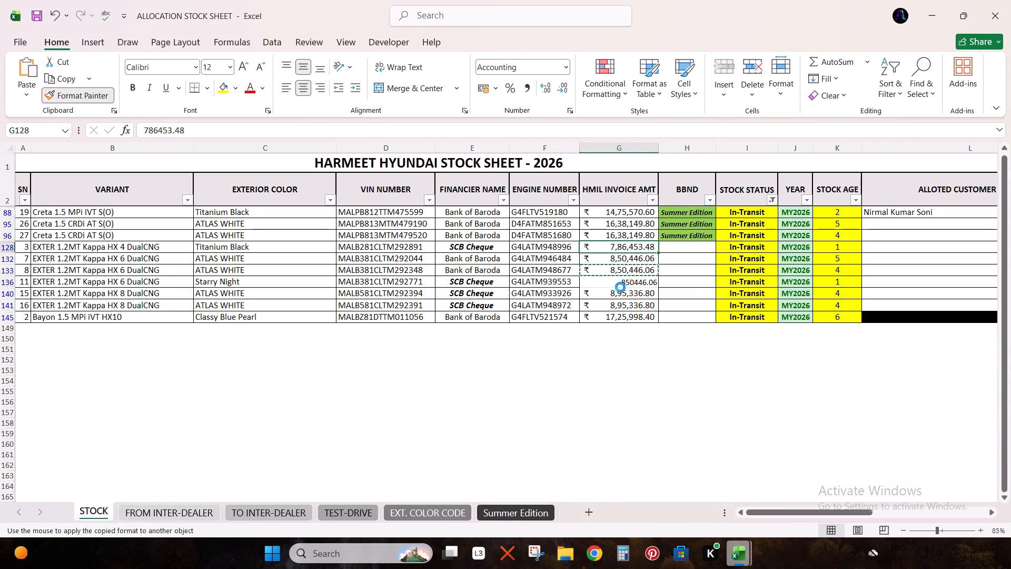
pyautogui.click(618, 283)
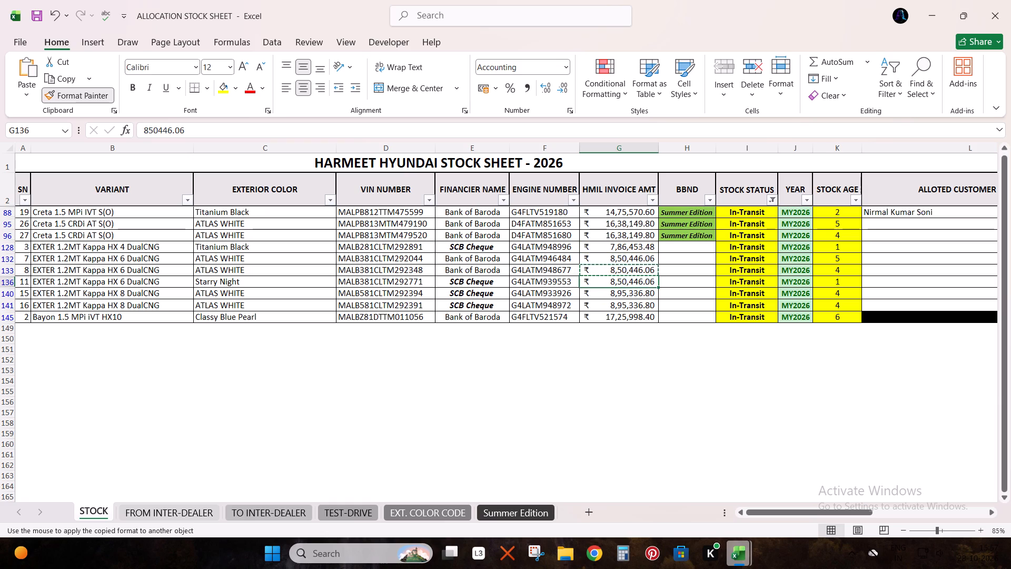
pyautogui.click(42, 12)
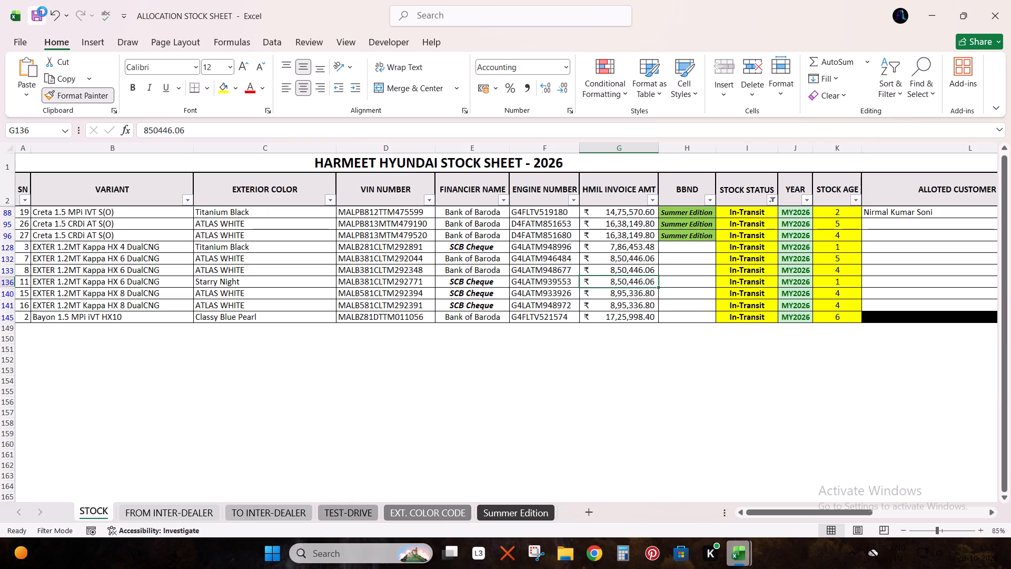
# Copy all in-transit VIN numbers from the STOCK sheet into the exported GDMS list's Vin Number column, starting at E17 below the existing data.
pyautogui.press('Up')
pyautogui.press('Left')
pyautogui.press('Up')
pyautogui.press('Left')
pyautogui.press('Up')
pyautogui.press('Left')
pyautogui.press('Up')
pyautogui.press('Left')
pyautogui.press('Up')
pyautogui.press('Up')
pyautogui.press('Up')
pyautogui.press('Right')
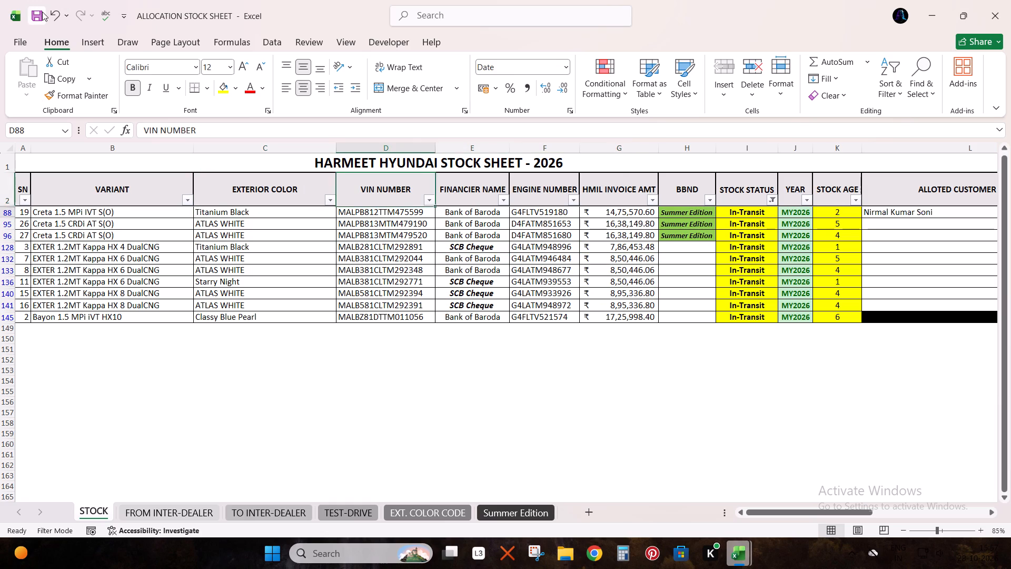
pyautogui.press('Down')
pyautogui.hotkey('ctrl', 'shift', 'Down')
pyautogui.press('Up')
pyautogui.press('Down')
pyautogui.hotkey('ctrl', 'shift', 'Down')
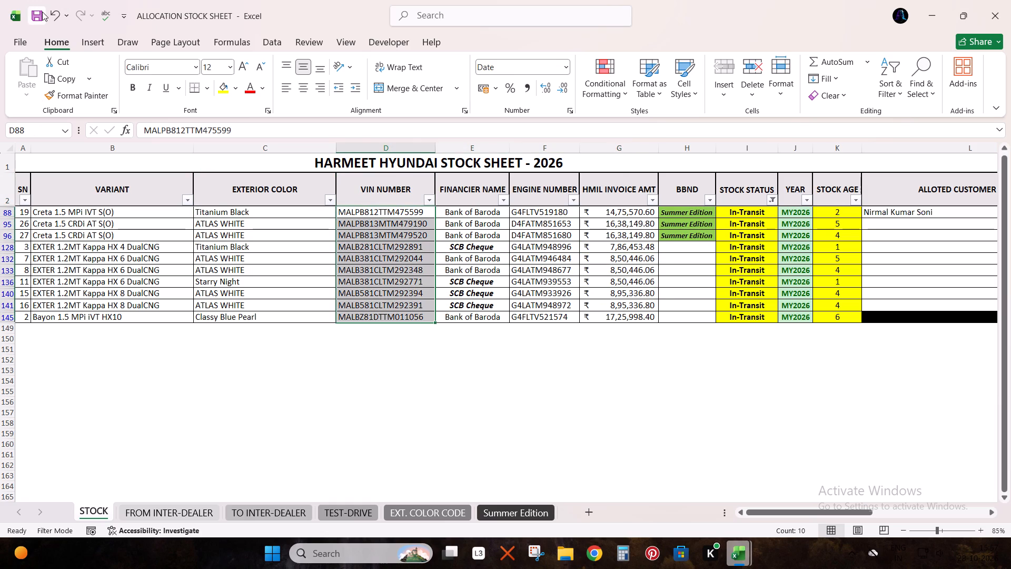
pyautogui.hotkey('ctrl', 'c')
pyautogui.hotkey('alt', 'Tab')
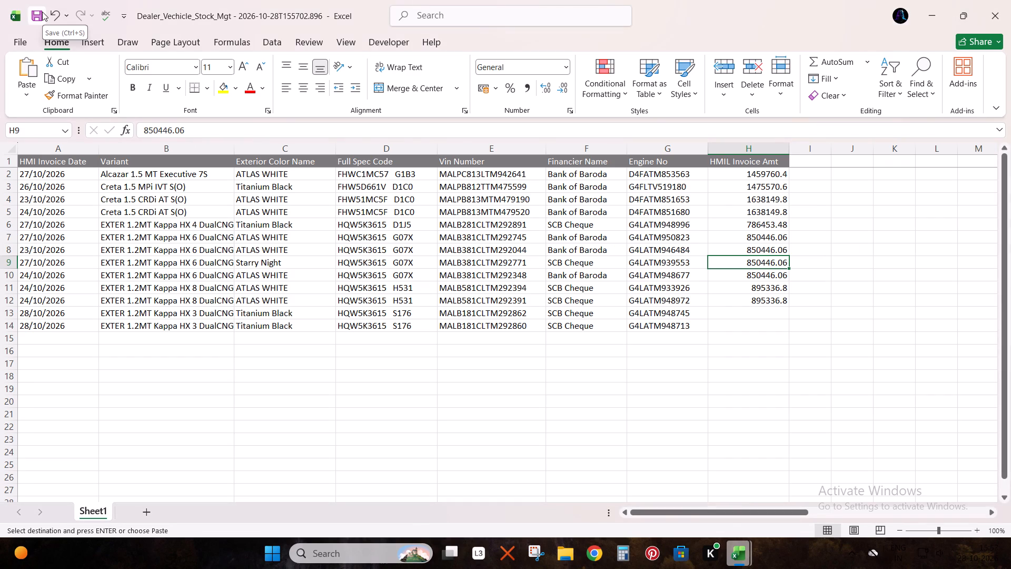
pyautogui.press('Up')
pyautogui.press('Left')
pyautogui.hotkey('ctrl', 'Up')
pyautogui.press('Down')
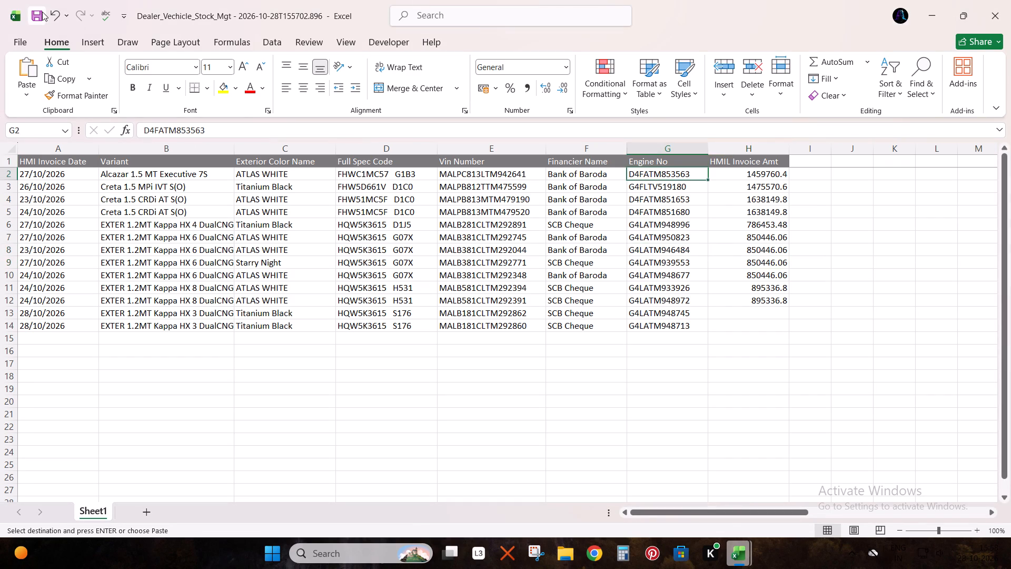
pyautogui.hotkey('ctrl', 'shift', 'Down')
pyautogui.hotkey('ctrl', 'Down')
pyautogui.press('Left')
pyautogui.press('Down')
pyautogui.press('Left')
pyautogui.press('Down')
pyautogui.press('Down')
pyautogui.hotkey('ctrl', 'v')
# Highlight duplicate values across the export's whole Vin Number column with Light Red Fill with Dark Red Text.
pyautogui.hotkey('ctrl', 'space')
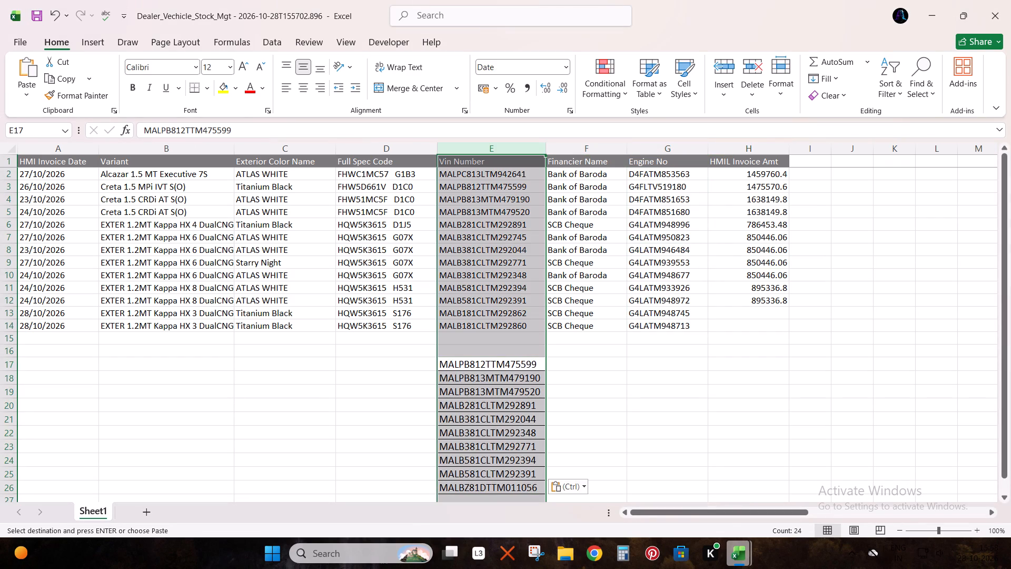
pyautogui.click(625, 74)
pyautogui.click(637, 111)
pyautogui.click(741, 279)
pyautogui.press('Return')
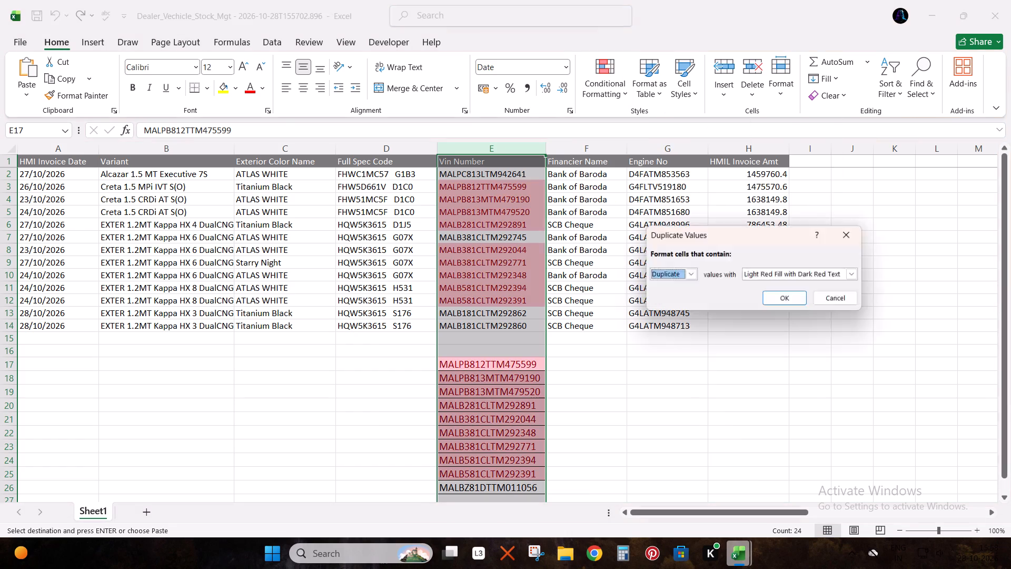
pyautogui.scroll(-3, 630, 340)
pyautogui.scroll(3, 627, 341)
pyautogui.click(522, 484)
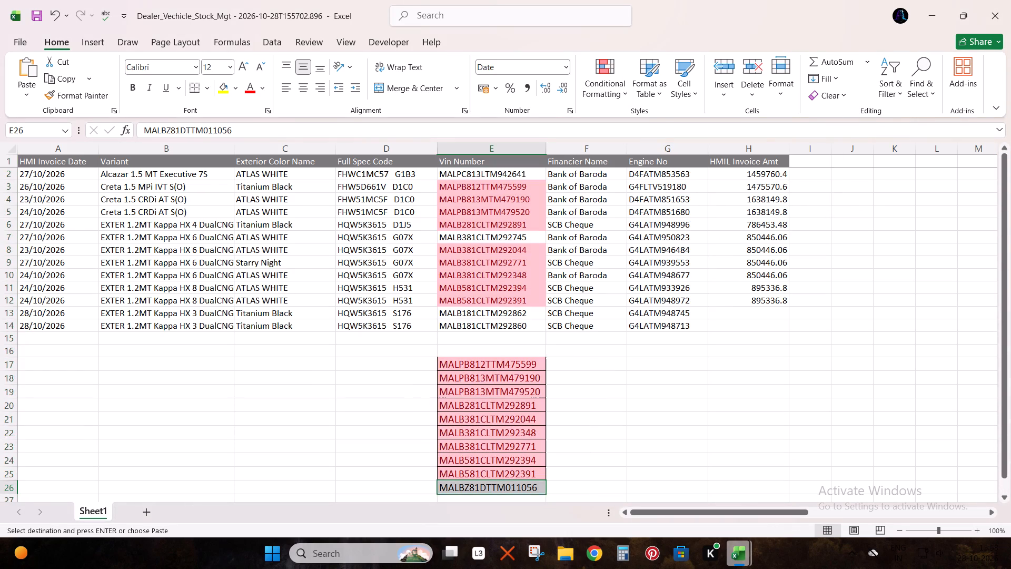
pyautogui.hotkey('ctrl', 'c')
pyautogui.hotkey('alt', 'Tab')
pyautogui.hotkey('alt', 'Tab')
pyautogui.hotkey('alt', 'Tab')
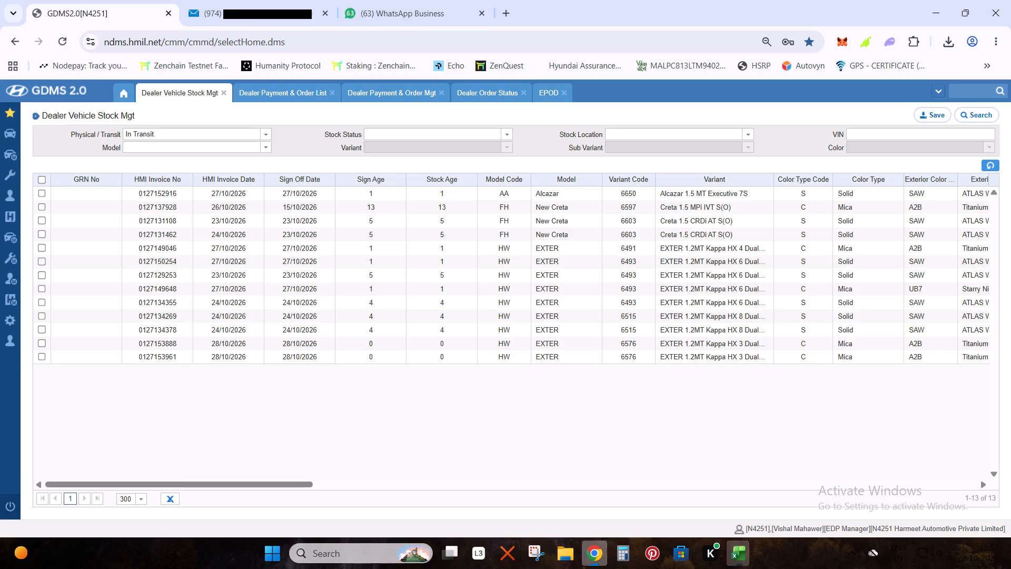
pyautogui.click(4, 112)
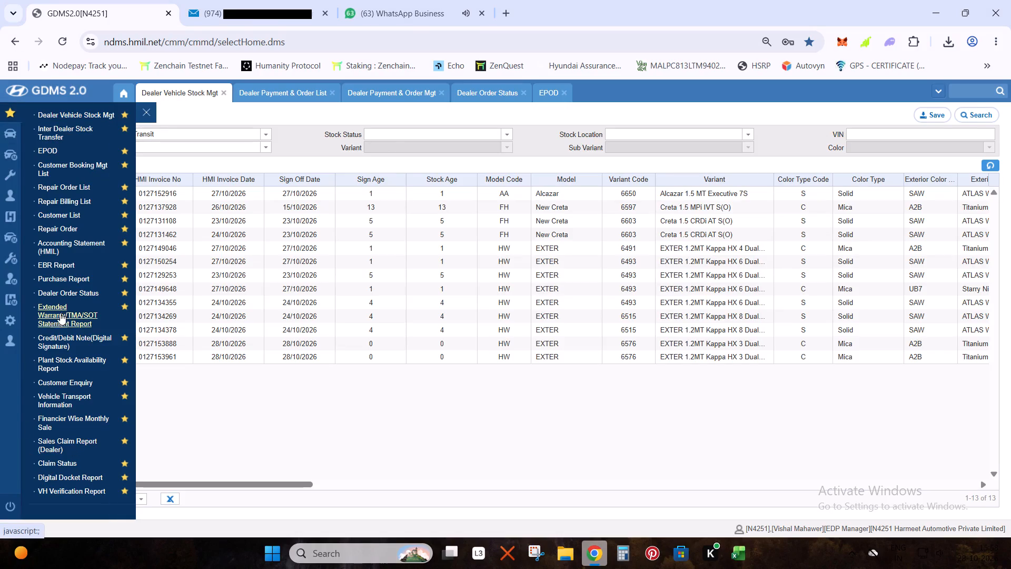
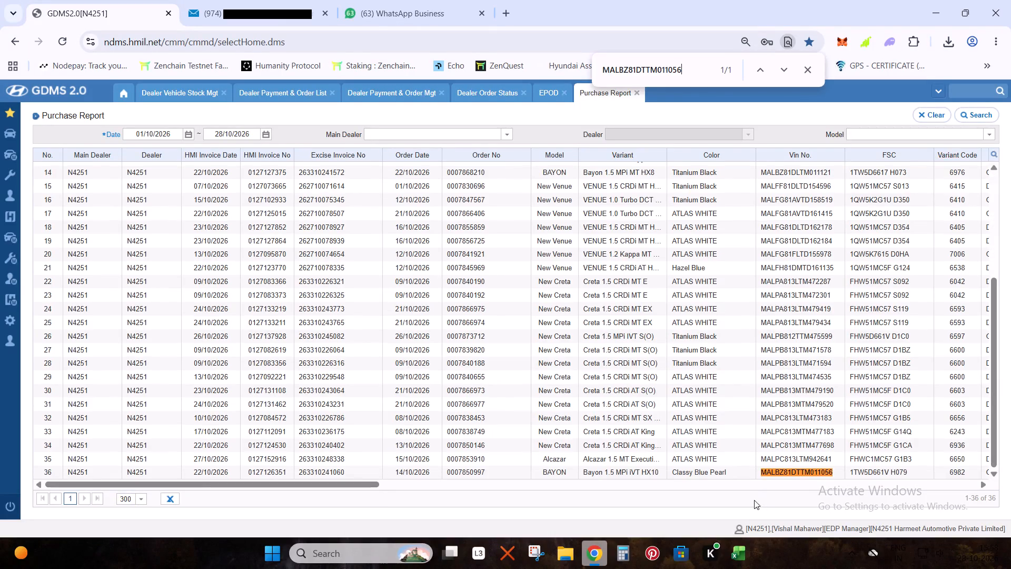
pyautogui.click(731, 468)
pyautogui.moveTo(353, 482); pyautogui.dragTo(467, 487)
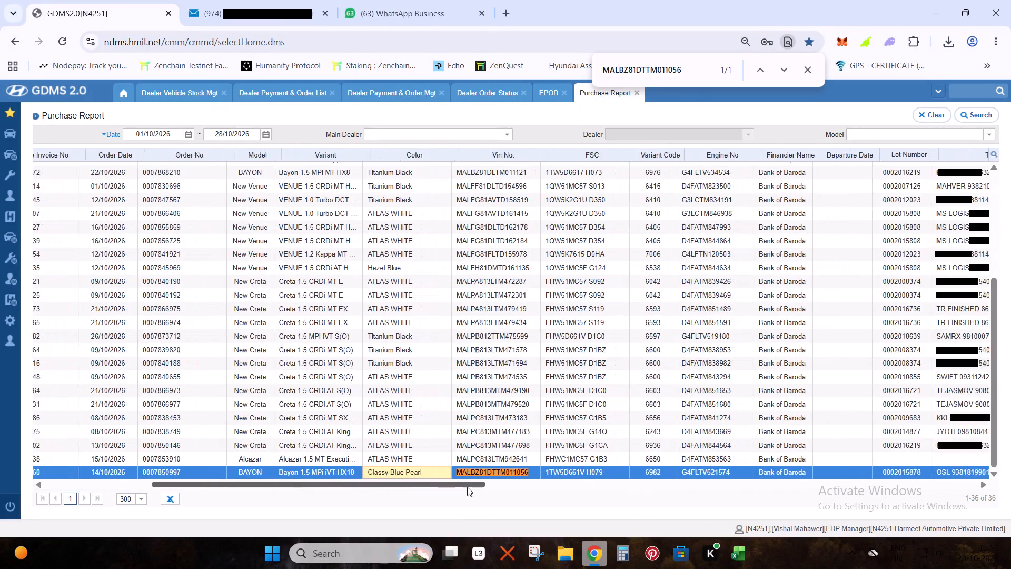
pyautogui.moveTo(467, 487); pyautogui.dragTo(476, 487)
pyautogui.doubleClick(857, 476)
pyautogui.hotkey('ctrl', 'c')
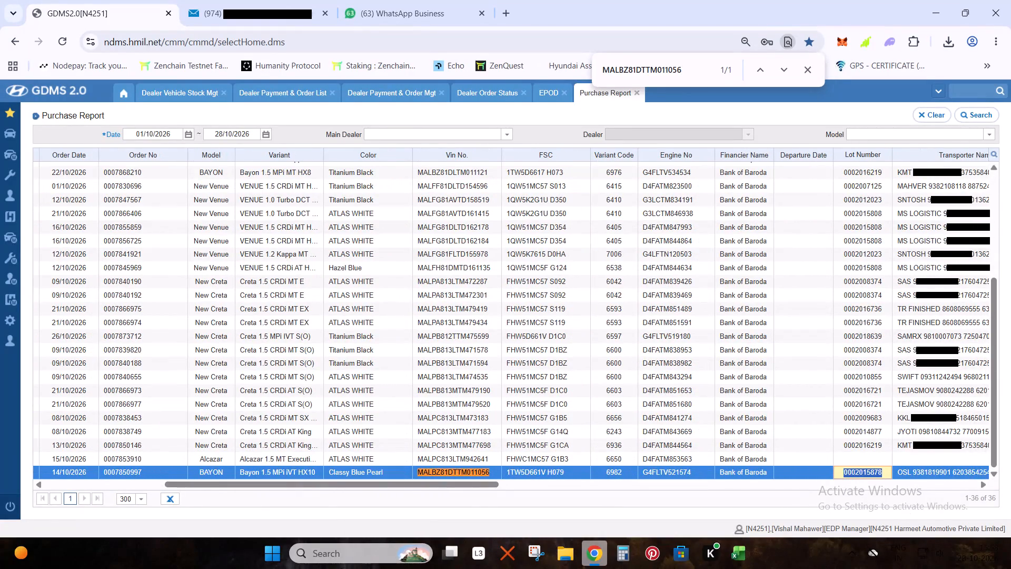
pyautogui.click(543, 94)
pyautogui.click(501, 135)
pyautogui.hotkey('ctrl', 'v')
pyautogui.press('Return')
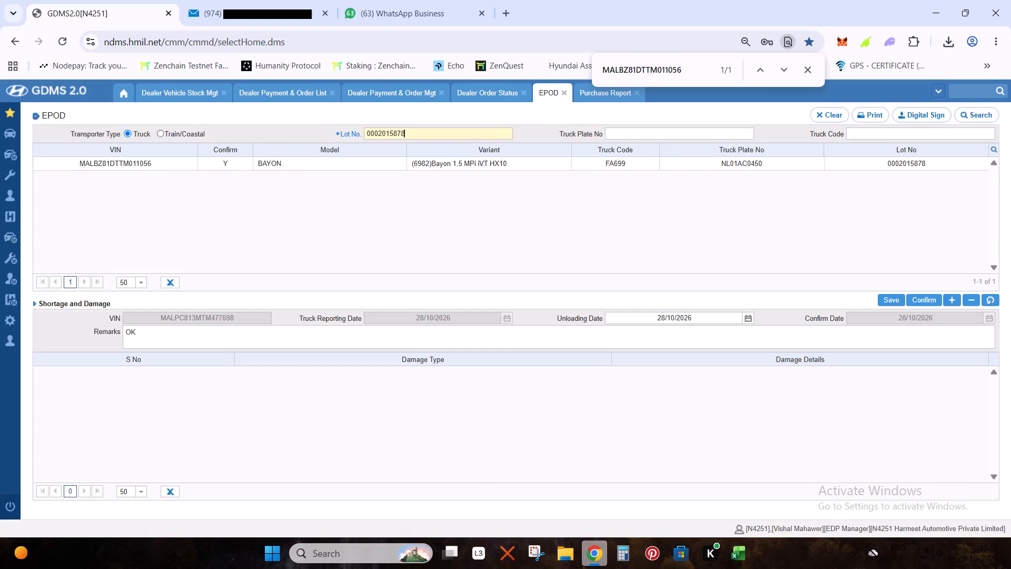
pyautogui.doubleClick(132, 161)
pyautogui.hotkey('ctrl', 'c')
pyautogui.hotkey('alt', 'Tab')
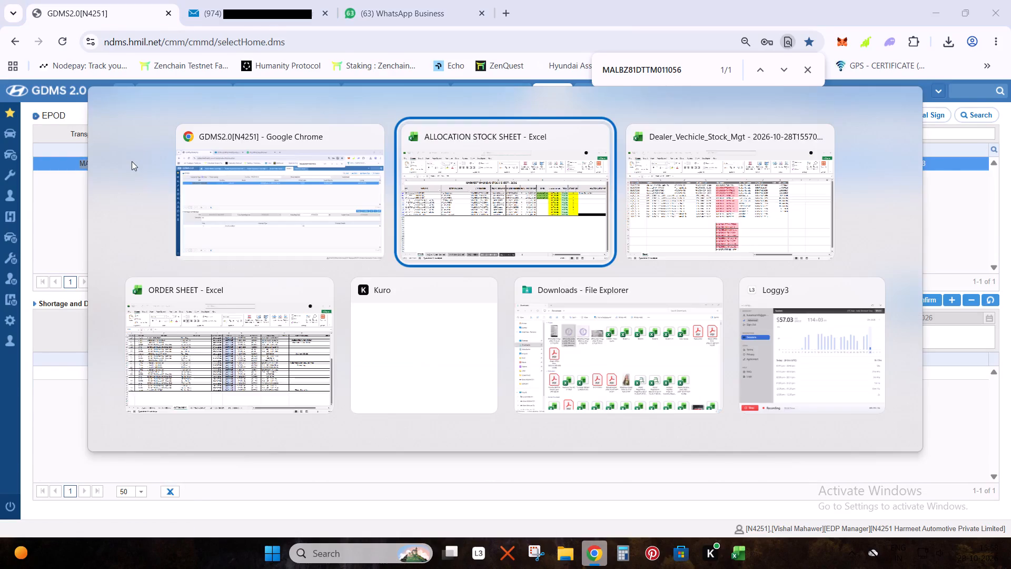
pyautogui.press('Right')
pyautogui.hotkey('ctrl', 'f')
pyautogui.hotkey('ctrl', 'v')
pyautogui.press('Return')
pyautogui.press('Return')
pyautogui.press('Return')
pyautogui.press('Escape')
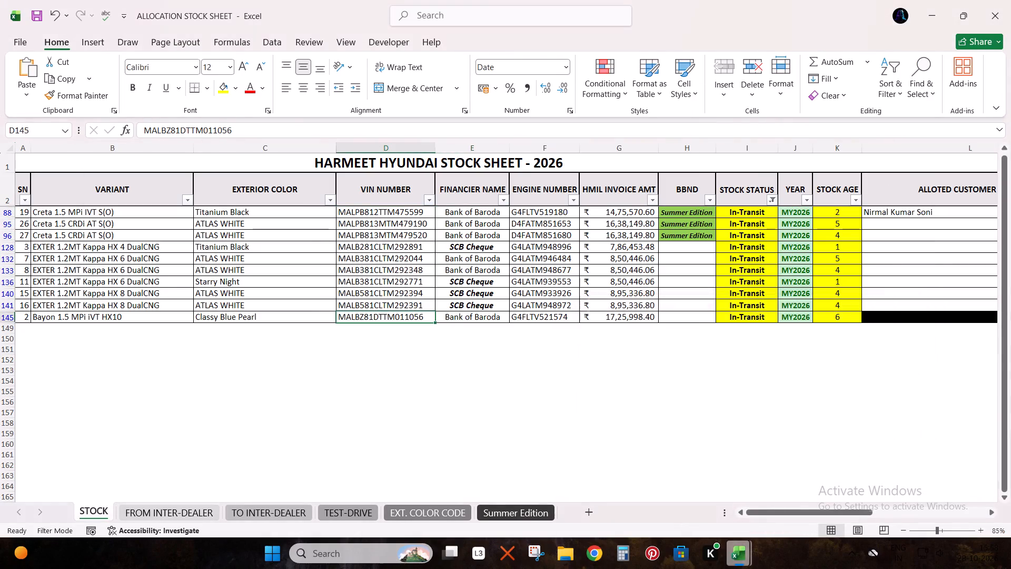
pyautogui.press('Right')
pyautogui.press('Right')
pyautogui.press('Right')
pyautogui.press('Right')
pyautogui.press('Right')
pyautogui.hotkey('ctrl', 'd')
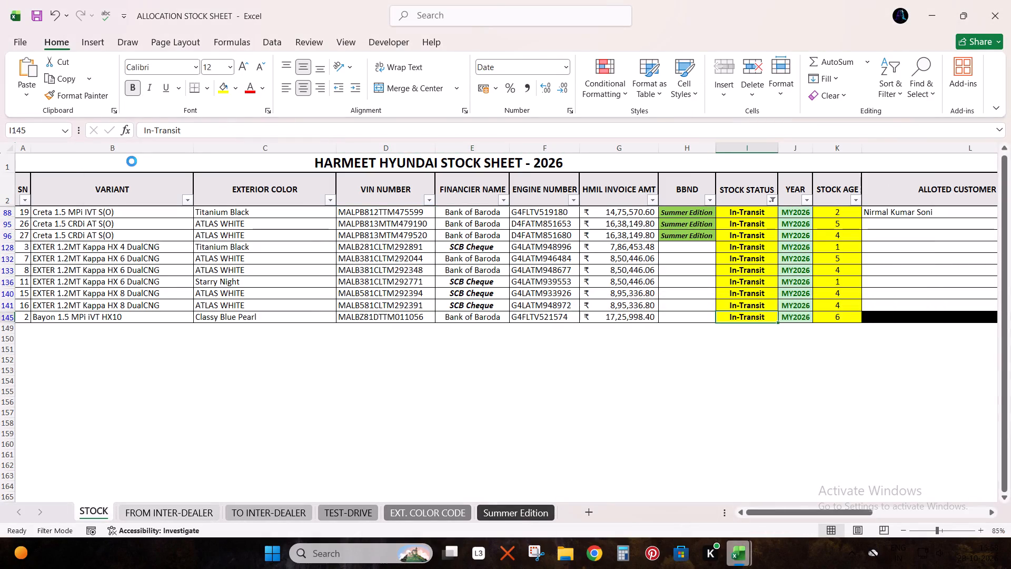
pyautogui.press('Up')
pyautogui.press('Left')
pyautogui.press('Up')
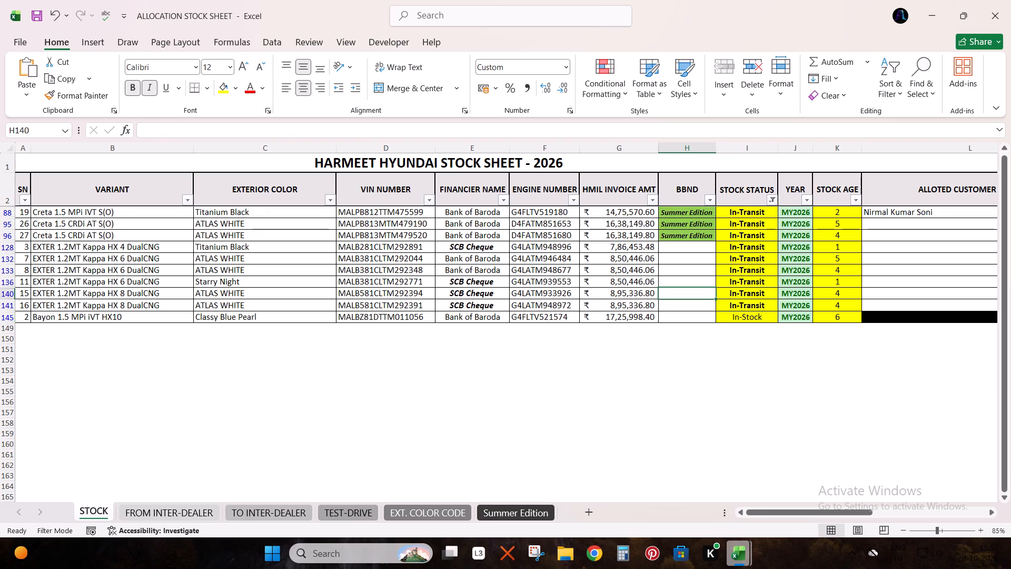
pyautogui.hotkey('ctrl', 's')
# Remove the filters from the STOCK sheet's header row so all vehicles are listed.
pyautogui.press('Up')
pyautogui.hotkey('ctrl', 'Left')
pyautogui.press('Up')
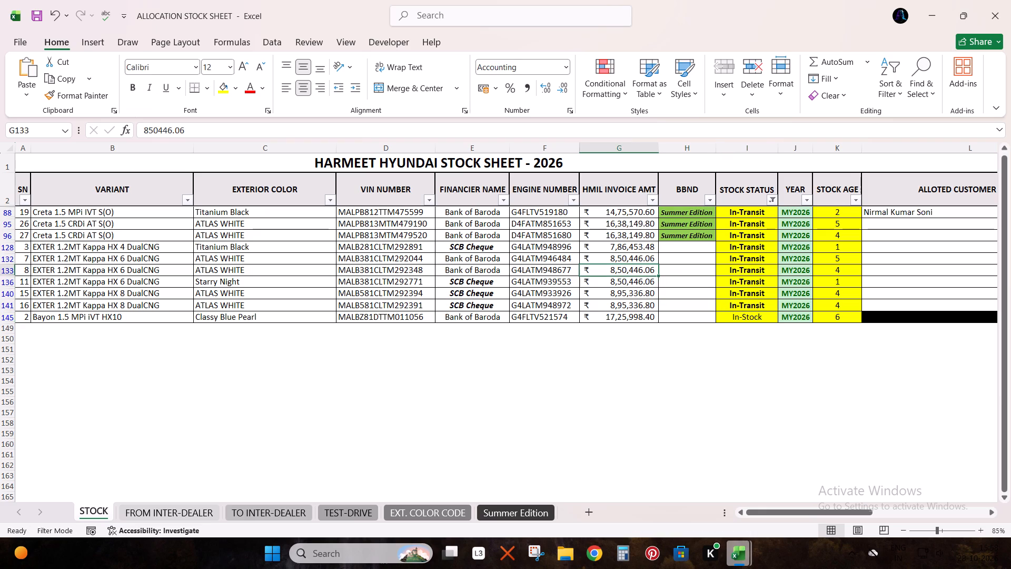
pyautogui.hotkey('ctrl', 'Up')
pyautogui.hotkey('ctrl', 'shift', 'l')
# Switch to the exported Dealer Vehicle Stock list and delete row 26, which holds VIN MALBZ81DTTM011056.
pyautogui.hotkey('alt', 'Tab')
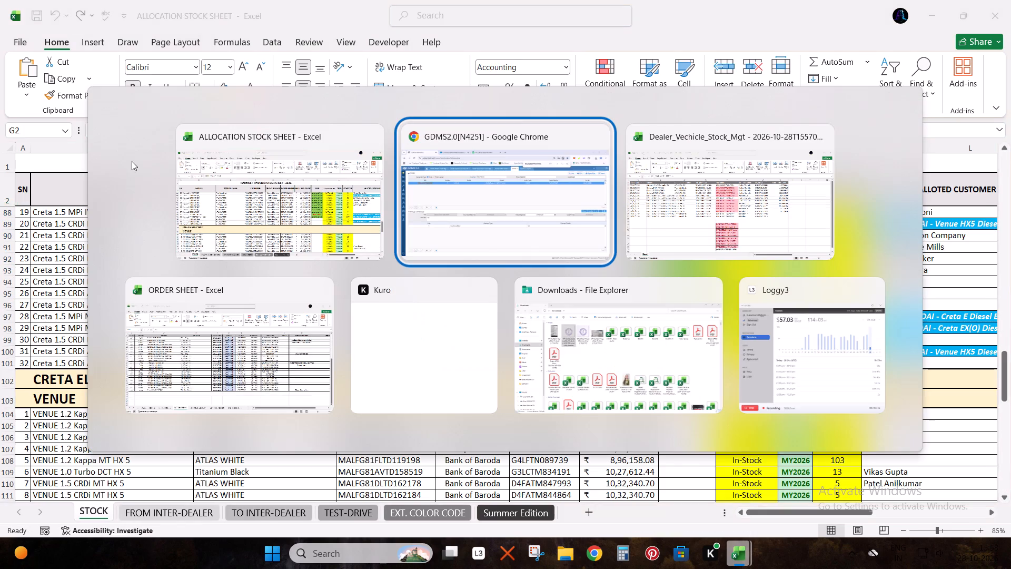
pyautogui.hotkey('alt', 'Tab')
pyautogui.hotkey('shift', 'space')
pyautogui.hotkey('ctrl', '-')
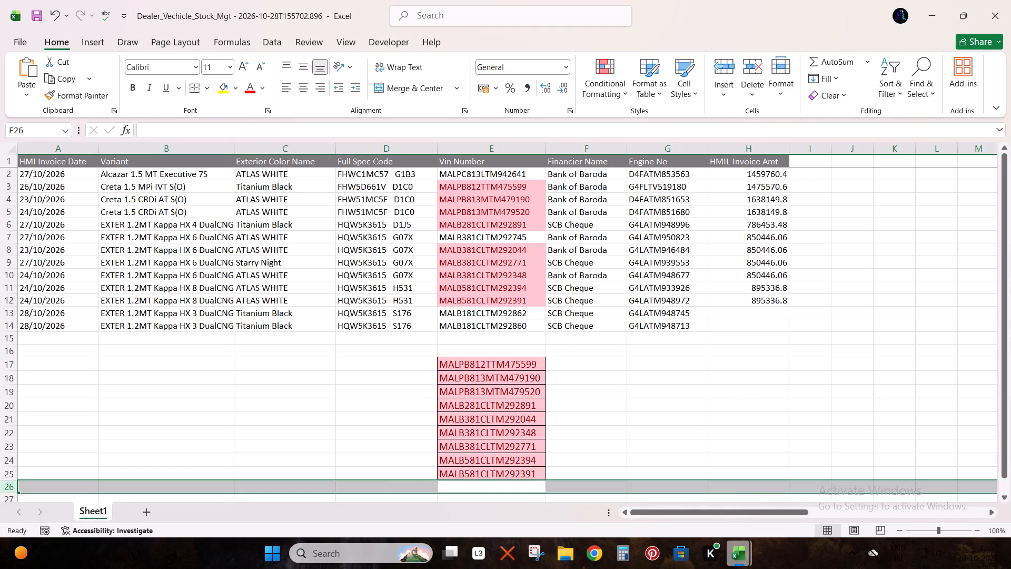
# Filter the export's Vin Number column by color to show only unhighlighted VINs, and select those VINs.
pyautogui.press('Up')
pyautogui.hotkey('ctrl', 'shift', 'Up')
pyautogui.hotkey('ctrl', 'Up')
pyautogui.hotkey('ctrl', 'Up')
pyautogui.hotkey('ctrl', 'Up')
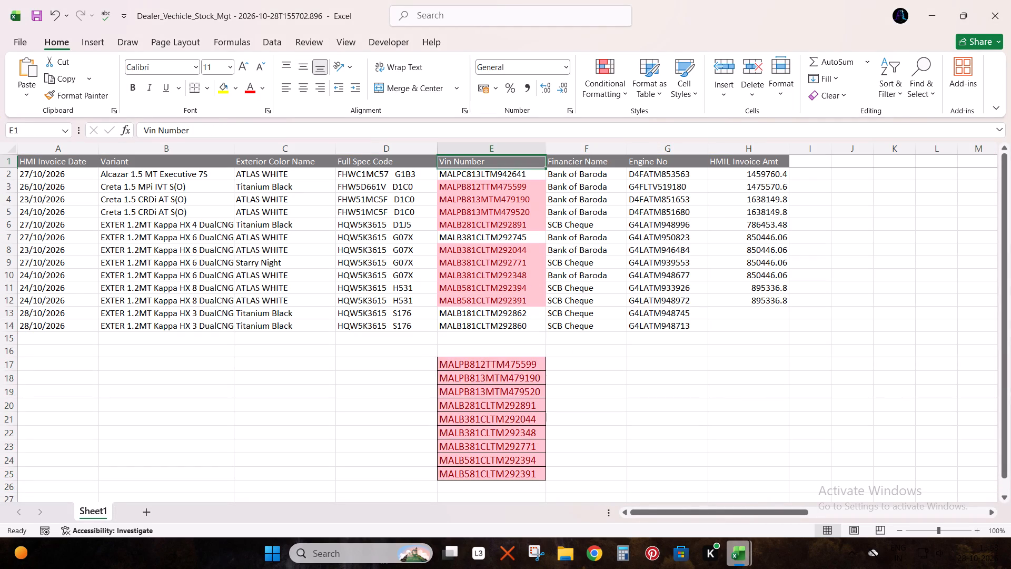
pyautogui.hotkey('ctrl', 'shift', 'l')
pyautogui.hotkey('alt', 'Down')
pyautogui.press('Down')
pyautogui.press('Down')
pyautogui.press('Down')
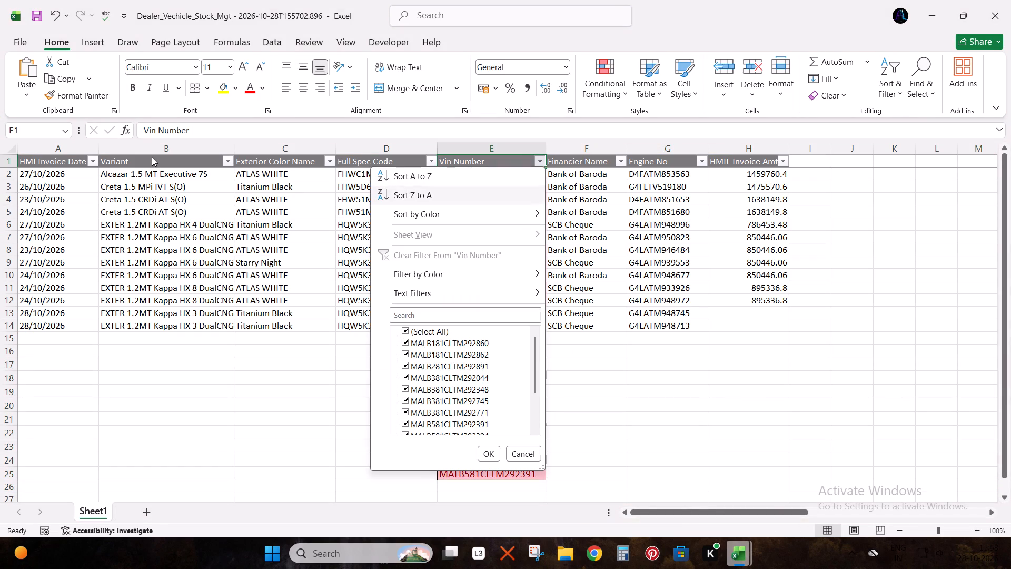
pyautogui.press('Down')
pyautogui.press('Down')
pyautogui.press('Down')
pyautogui.press('Right')
pyautogui.press('Down')
pyautogui.press('Return')
pyautogui.press('Down')
pyautogui.hotkey('ctrl', 'shift', 'Down')
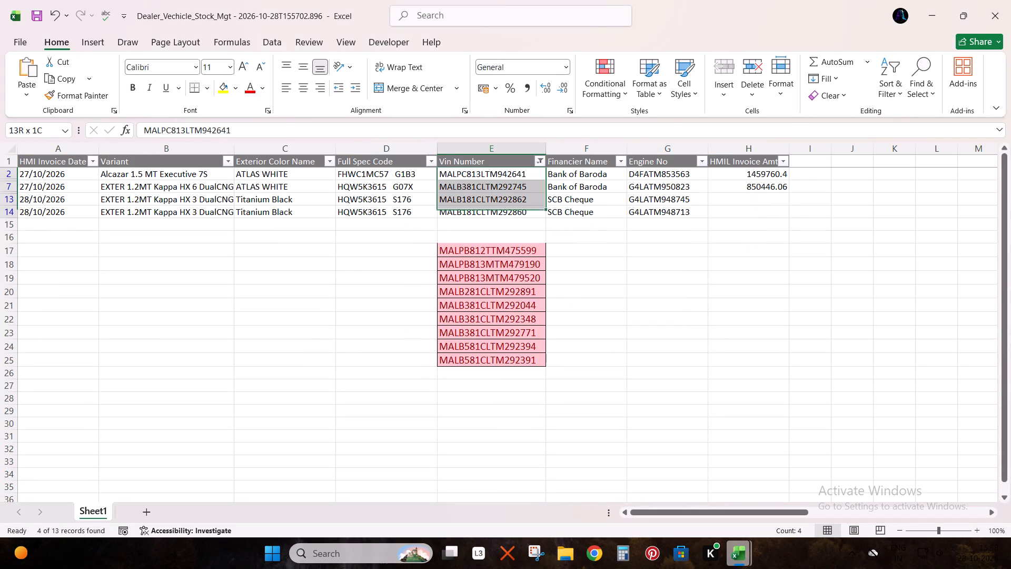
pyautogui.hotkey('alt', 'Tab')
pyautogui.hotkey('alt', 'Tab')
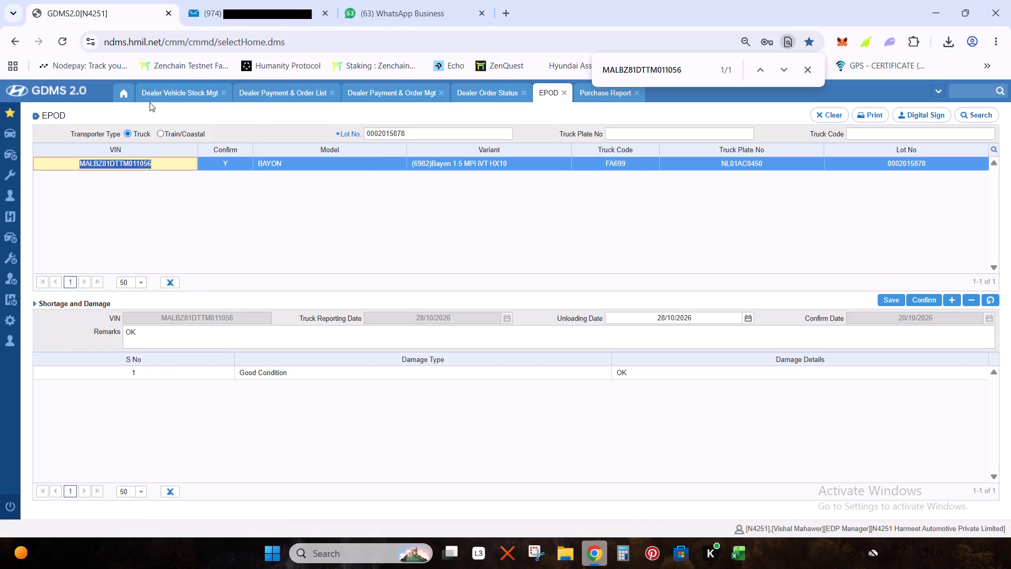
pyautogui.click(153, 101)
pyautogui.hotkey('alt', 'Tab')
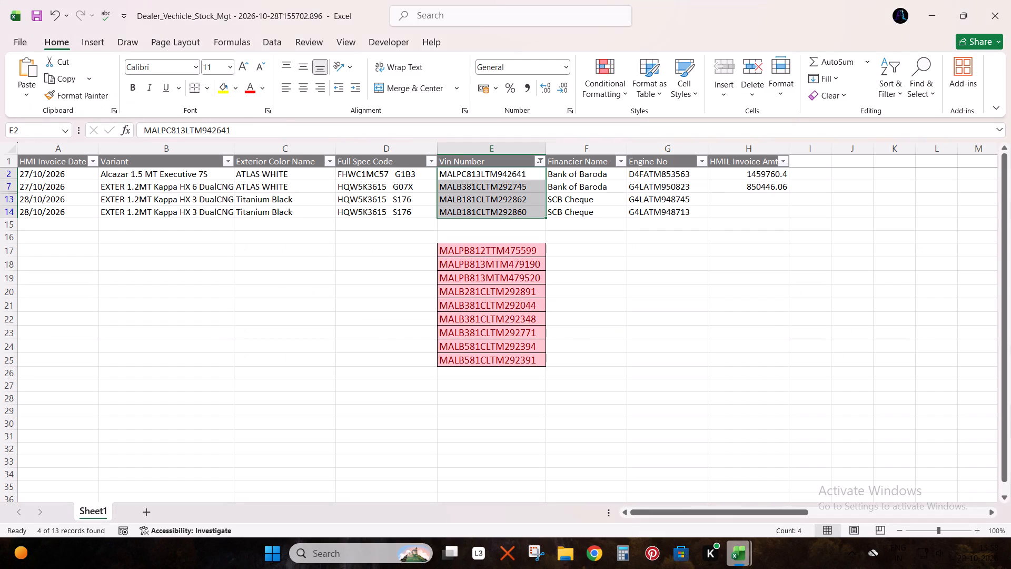
# Copy the Alcazar 1.5 MT Executive 7S spec code FHWC1MC57 G1B3 and search for it in the allocation workbook's Summer Edition sheet.
pyautogui.press('Up')
pyautogui.press('Down')
pyautogui.press('Up')
pyautogui.press('Left')
pyautogui.press('Down')
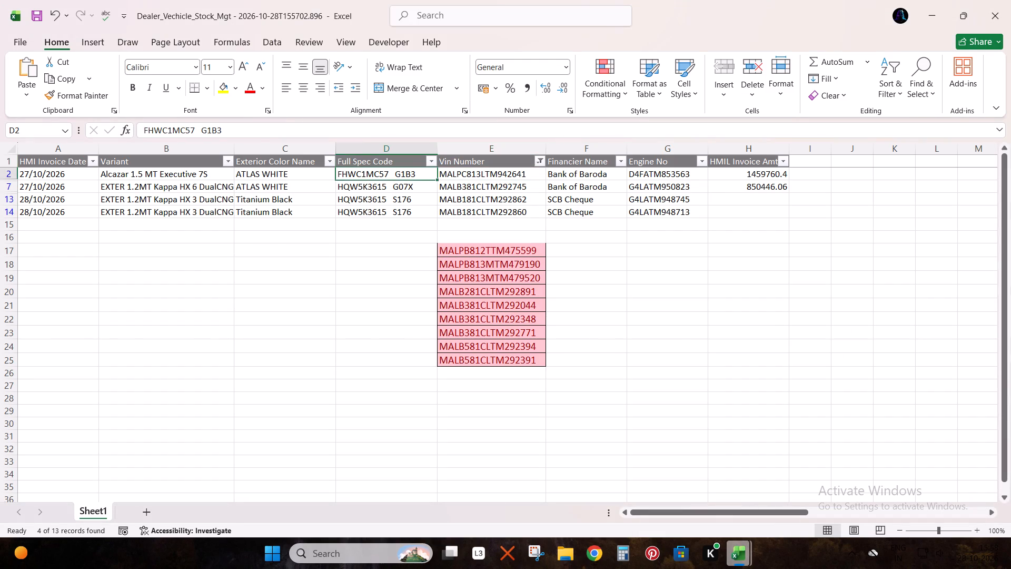
pyautogui.hotkey('ctrl', 'c')
pyautogui.hotkey('alt', 'Tab')
pyautogui.hotkey('ctrl', 'pagedown')
pyautogui.hotkey('alt', 'Tab')
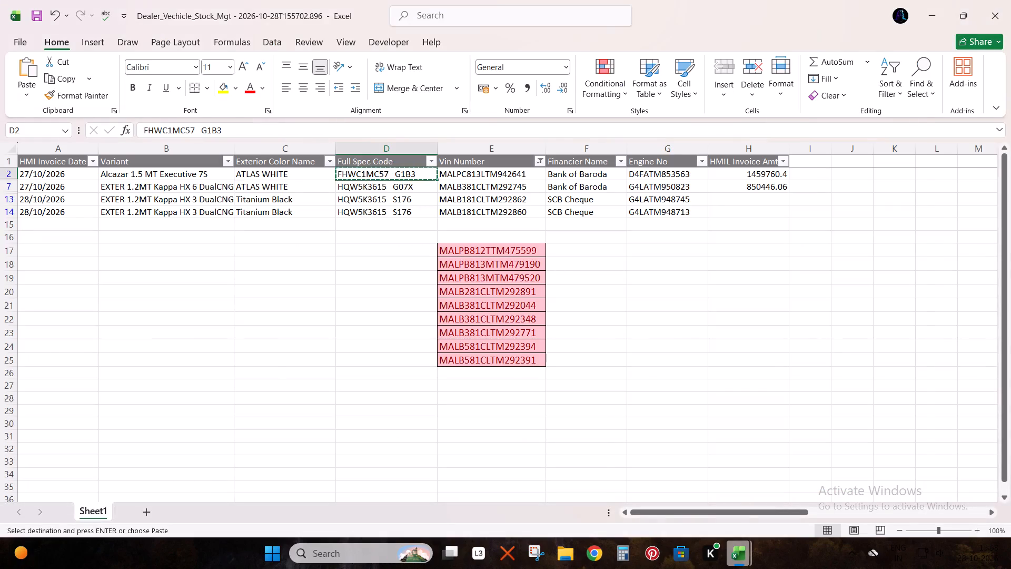
pyautogui.hotkey('alt', 'Tab')
pyautogui.hotkey('alt', 'Tab')
pyautogui.hotkey('ctrl', 'pagedown')
pyautogui.hotkey('ctrl', 'pagedown')
pyautogui.hotkey('ctrl', 'pagedown')
pyautogui.hotkey('ctrl', 'pagedown')
pyautogui.hotkey('ctrl', 'pagedown')
pyautogui.hotkey('ctrl', 'pagedown')
pyautogui.hotkey('ctrl', 'pagedown')
pyautogui.hotkey('ctrl', 'pagedown')
pyautogui.hotkey('ctrl', 'pagedown')
pyautogui.hotkey('ctrl', 'pagedown')
pyautogui.hotkey('ctrl', 'pagedown')
pyautogui.hotkey('ctrl', 'pagedown')
pyautogui.hotkey('ctrl', 'pagedown')
pyautogui.hotkey('ctrl', 'pagedown')
pyautogui.hotkey('ctrl', 'pagedown')
pyautogui.hotkey('ctrl', 'pagedown')
pyautogui.hotkey('ctrl', 'pagedown')
pyautogui.hotkey('ctrl', 'pagedown')
pyautogui.hotkey('ctrl', 'pagedown')
pyautogui.hotkey('ctrl', 'pagedown')
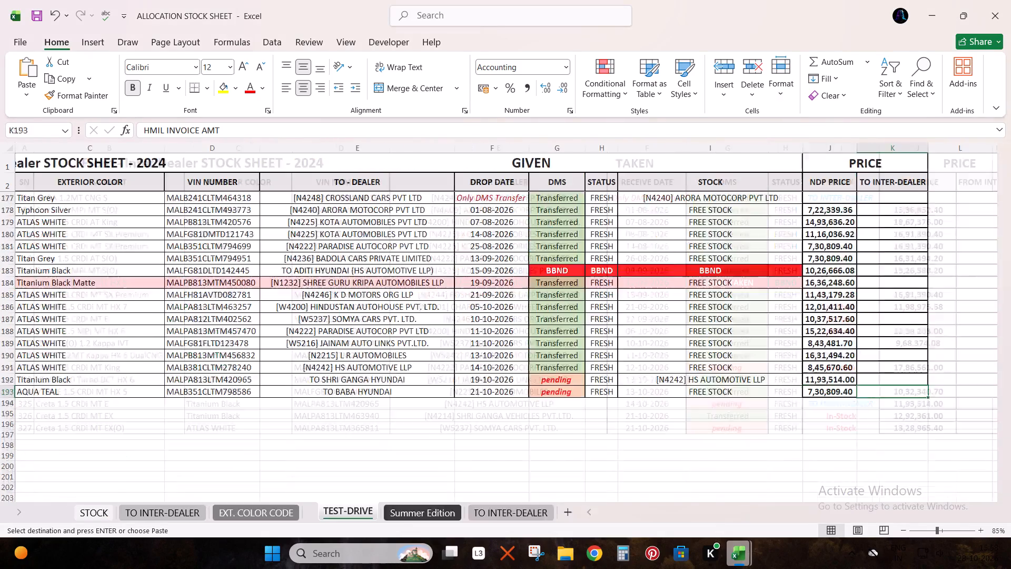
pyautogui.press('Right')
pyautogui.hotkey('ctrl', 'f')
pyautogui.hotkey('ctrl', 'v')
pyautogui.press('Return')
pyautogui.press('Return')
pyautogui.press('Return')
pyautogui.press('Return')
pyautogui.press('Escape')
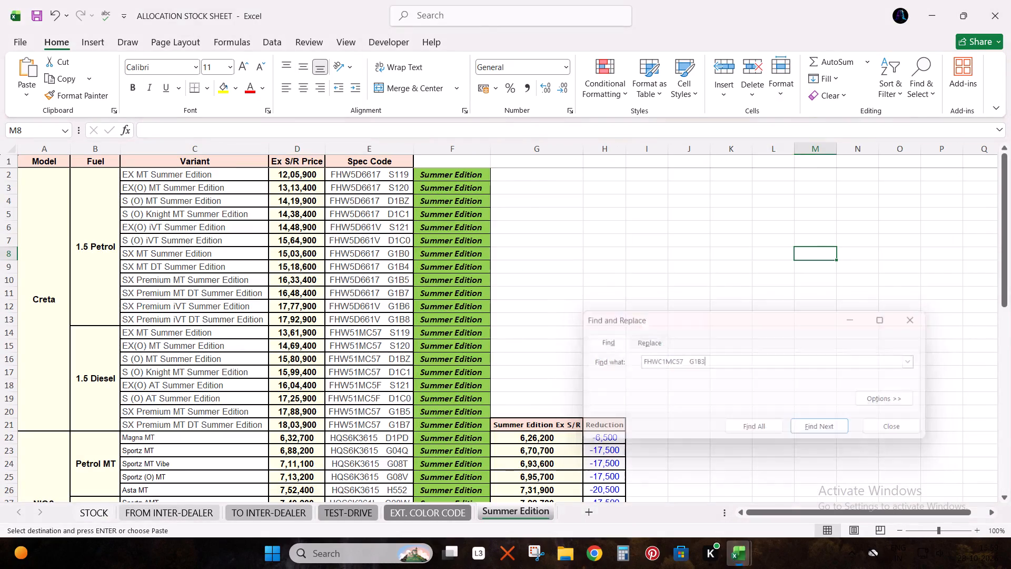
pyautogui.press('Escape')
pyautogui.press('Escape')
# Copy the EXTER HX 6 DualCNG spec code HQW5K3615 G07X from the export and search for it in the Summer Edition sheet.
pyautogui.hotkey('alt', 'Tab')
pyautogui.press('Down')
pyautogui.hotkey('ctrl', 'c')
pyautogui.hotkey('alt', 'Tab')
pyautogui.press('Right')
pyautogui.hotkey('ctrl', 'f')
pyautogui.hotkey('ctrl', 'g')
pyautogui.hotkey('ctrl', 'v')
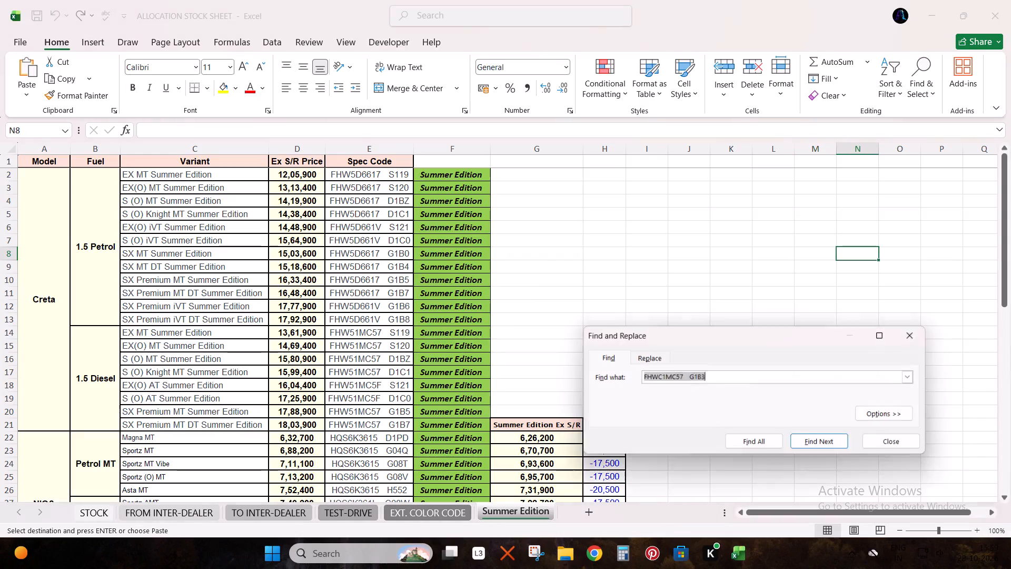
pyautogui.press('Return')
pyautogui.press('Return')
pyautogui.press('Return')
pyautogui.press('Return')
pyautogui.press('Escape')
pyautogui.press('Escape')
# Copy spec code HQW5K3615 S176 from the export's first EXTER HX 3 DualCNG row and search for it in the Summer Edition sheet.
pyautogui.hotkey('alt', 'Tab')
pyautogui.press('Down')
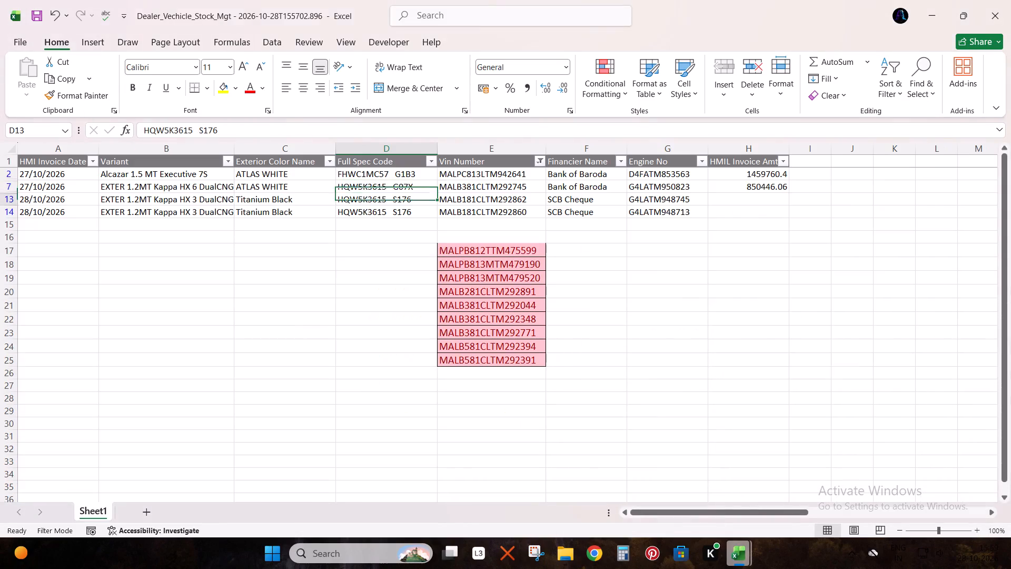
pyautogui.hotkey('ctrl', 'c')
pyautogui.hotkey('alt', 'Tab')
pyautogui.press('Right')
pyautogui.hotkey('ctrl', 'f')
pyautogui.hotkey('ctrl', 'v')
pyautogui.press('Return')
pyautogui.press('Return')
pyautogui.press('Return')
pyautogui.press('Return')
pyautogui.press('Escape')
pyautogui.press('Escape')
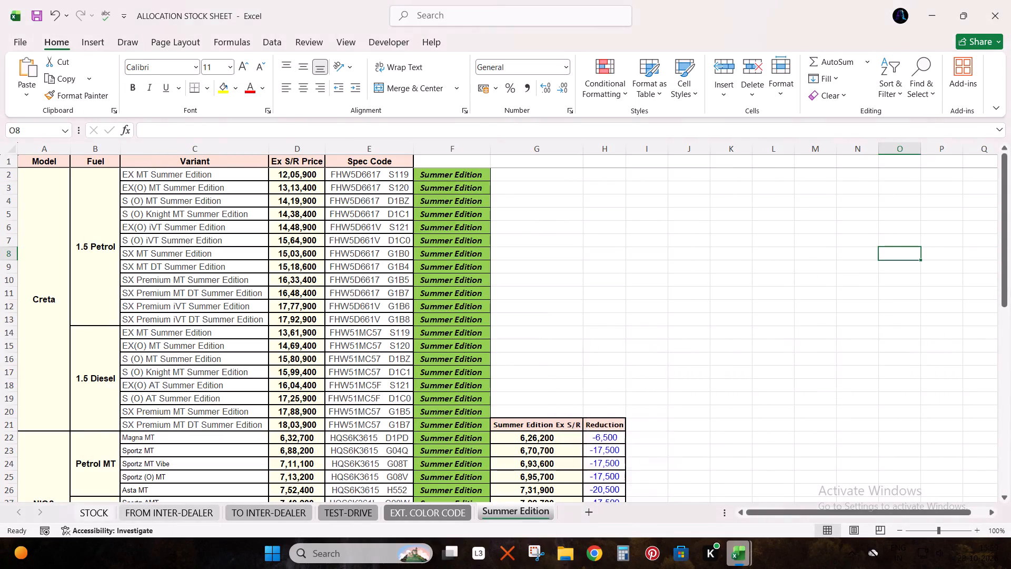
# Copy spec code HQW5K3615 S176 from the export's second EXTER HX 3 DualCNG row and search for it in the Summer Edition sheet.
pyautogui.hotkey('alt', 'Tab')
pyautogui.press('Down')
pyautogui.hotkey('ctrl', 'c')
pyautogui.hotkey('alt', 'Tab')
pyautogui.press('Right')
pyautogui.hotkey('ctrl', 'f')
pyautogui.hotkey('ctrl', 'v')
pyautogui.press('Return')
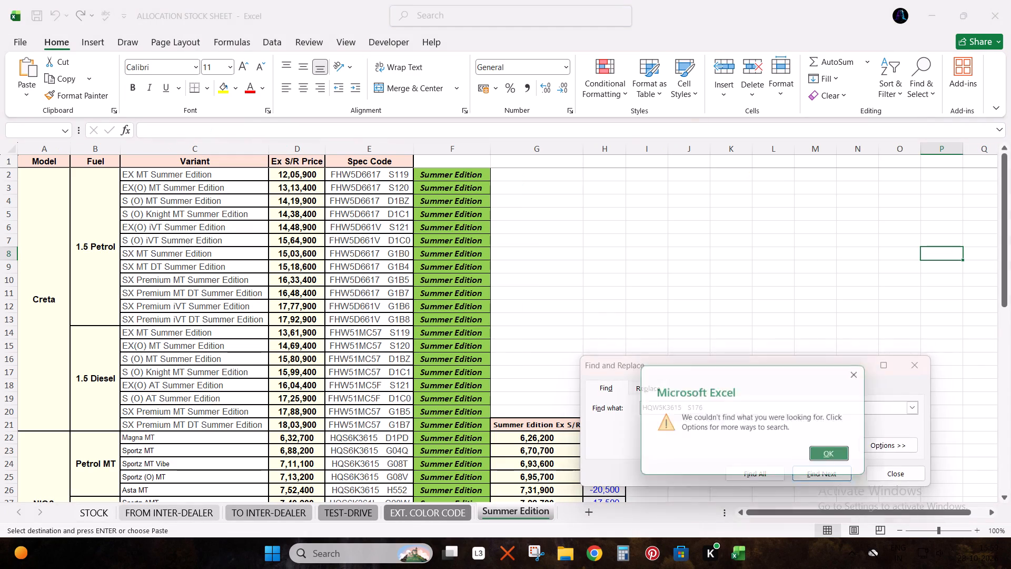
pyautogui.press('Return')
pyautogui.press('Return')
pyautogui.press('Escape')
pyautogui.press('Escape')
# Delete the Full Spec Code column from the export and autofit the Variant column's width.
pyautogui.hotkey('alt', 'Tab')
pyautogui.press('Escape')
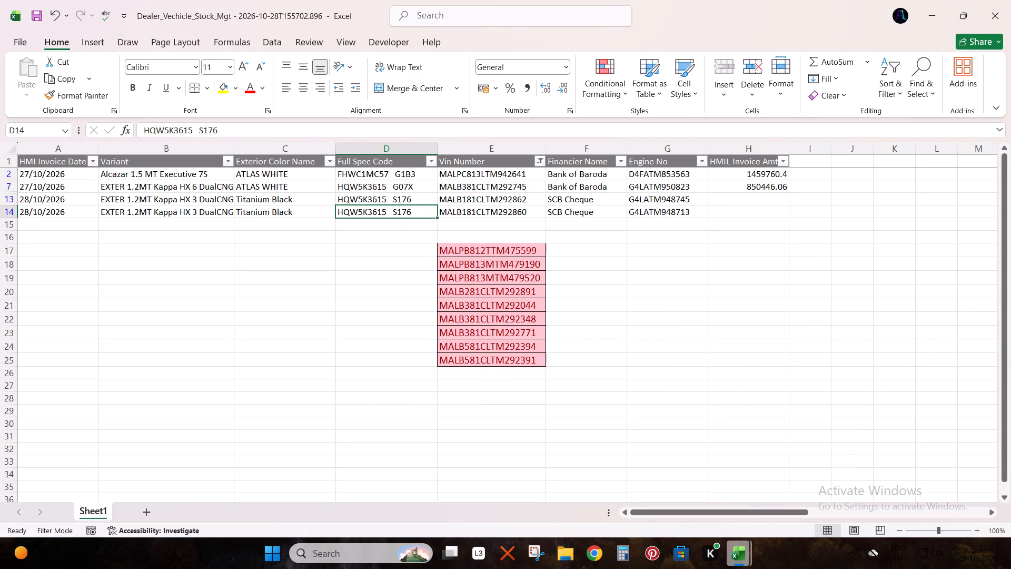
pyautogui.hotkey('ctrl', 'space')
pyautogui.hotkey('ctrl', '-')
pyautogui.doubleClick(234, 151)
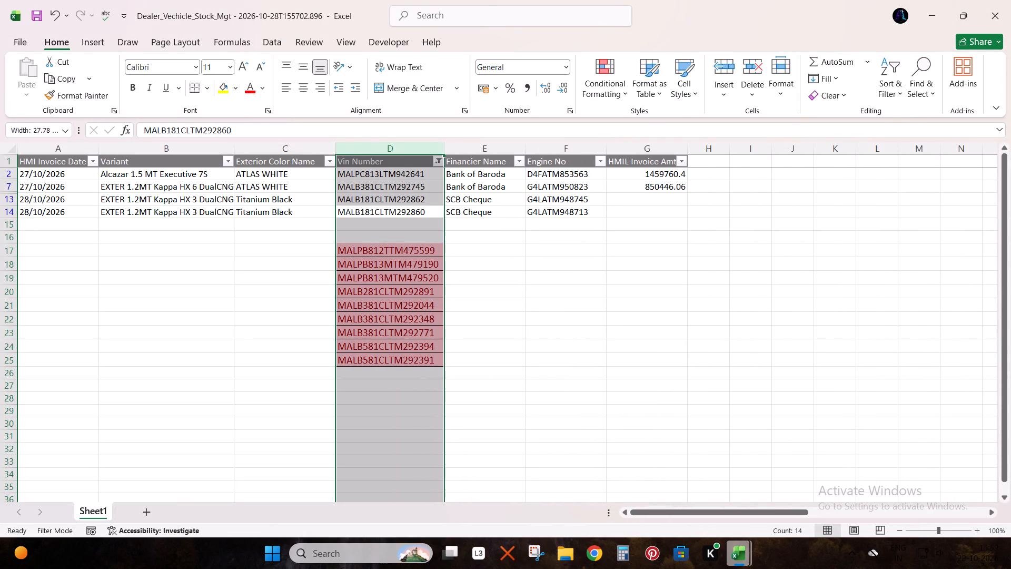
pyautogui.click(299, 195)
# Switch to the ALLOCATION STOCK SHEET workbook and go back to the top of its STOCK sheet.
pyautogui.hotkey('alt', 'Tab')
pyautogui.press('Escape')
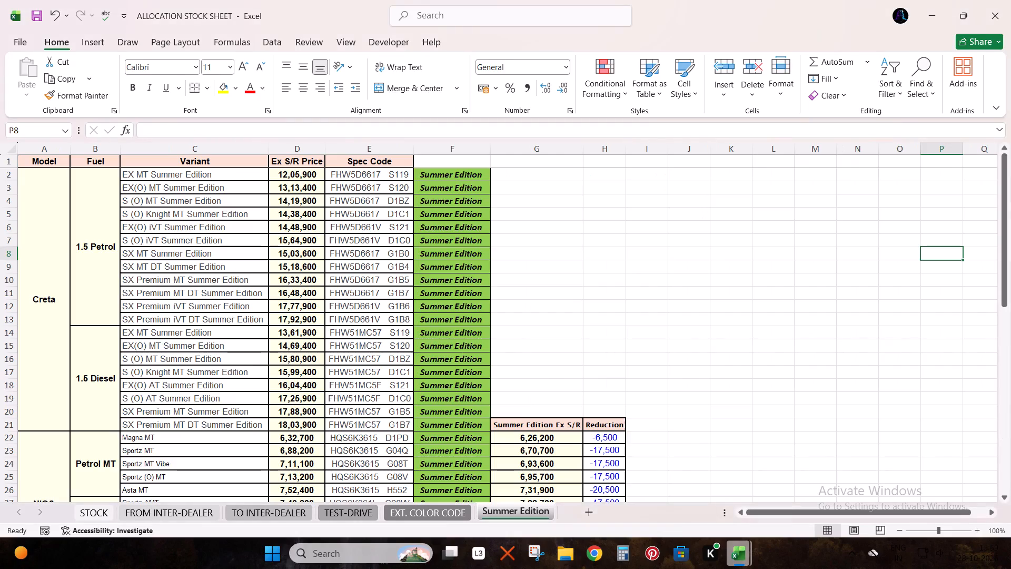
pyautogui.hotkey('ctrl', 'pageup')
pyautogui.hotkey('ctrl', 'pageup')
pyautogui.hotkey('ctrl', 'pageup')
pyautogui.hotkey('ctrl', 'pageup')
pyautogui.hotkey('ctrl', 'pageup')
pyautogui.hotkey('ctrl', 'pageup')
pyautogui.hotkey('ctrl', 'pageup')
pyautogui.hotkey('ctrl', 'pageup')
pyautogui.hotkey('ctrl', 'Up')
pyautogui.press('Left')
pyautogui.press('Down')
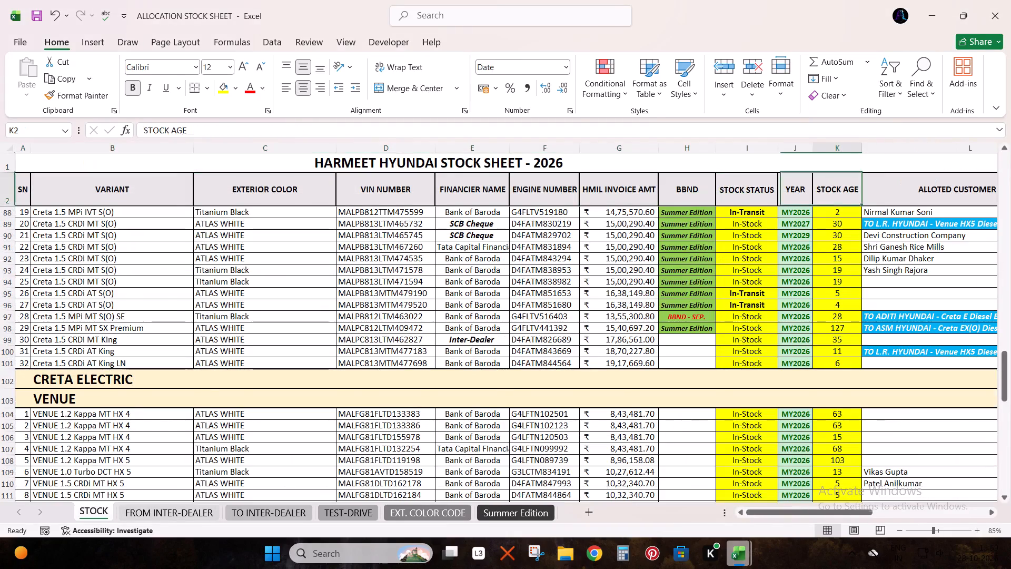
pyautogui.press('Down')
pyautogui.press('Down')
# Copy the variant name Alcazar 1.5 MT Executive 7S from the export and search for it in the STOCK sheet.
pyautogui.hotkey('alt', 'Tab')
pyautogui.press('Up')
pyautogui.press('Left')
pyautogui.press('Up')
pyautogui.hotkey('ctrl', 'c')
pyautogui.hotkey('alt', 'Tab')
pyautogui.press('Right')
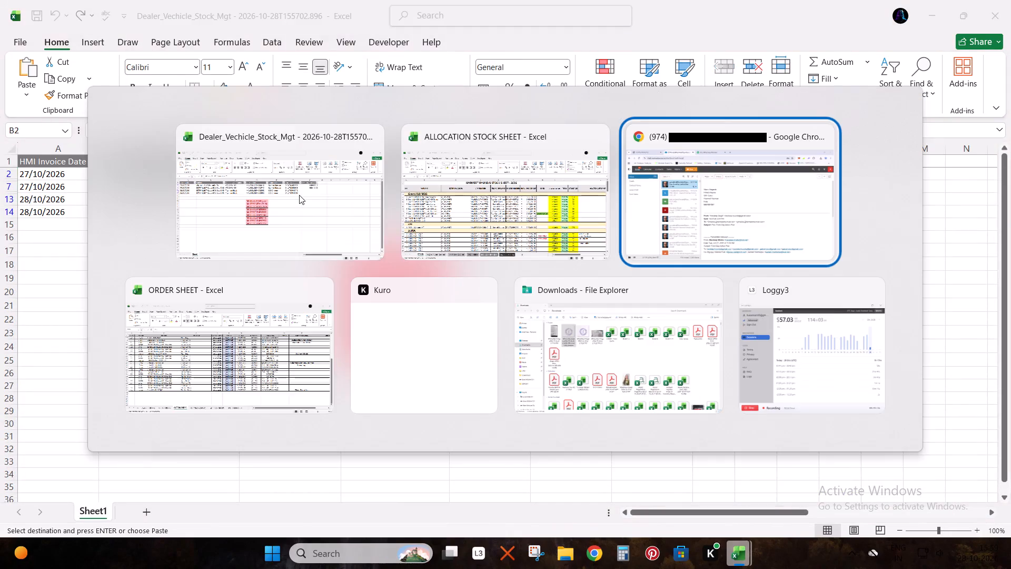
pyautogui.hotkey('ctrl', 'f')
pyautogui.hotkey('ctrl', 'v')
pyautogui.press('Return')
pyautogui.hotkey('alt', 'Tab')
pyautogui.hotkey('alt', 'Tab')
pyautogui.press('Right')
pyautogui.hotkey('ctrl', 'f')
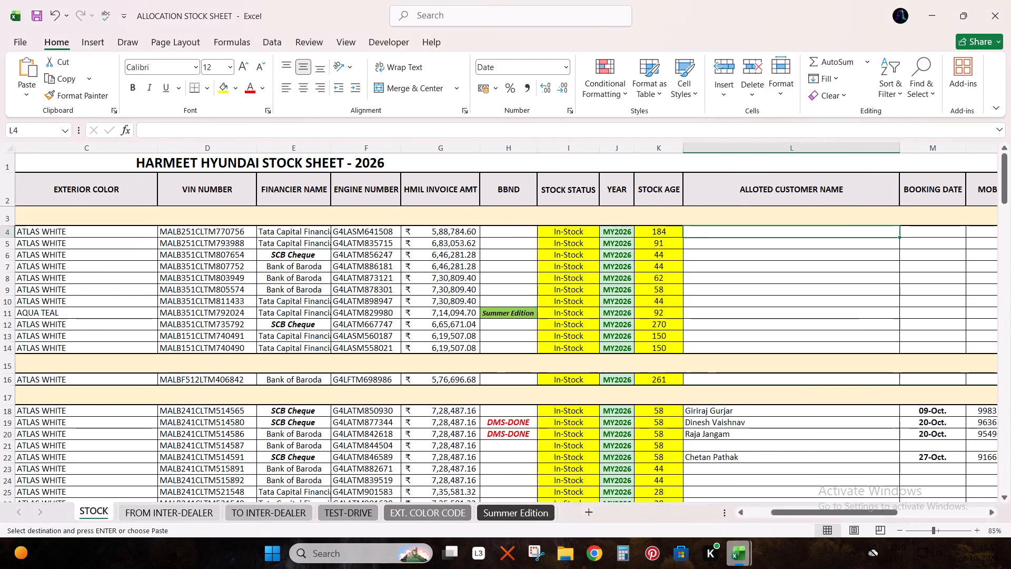
pyautogui.hotkey('ctrl', 'v')
pyautogui.press('Return')
pyautogui.press('Return')
# Insert a blank row under the ALCAZAR heading, directly above the BAYON heading, in the STOCK sheet.
pyautogui.scroll(-7, 176, 353)
pyautogui.scroll(1, 184, 337)
pyautogui.scroll(-2, 184, 337)
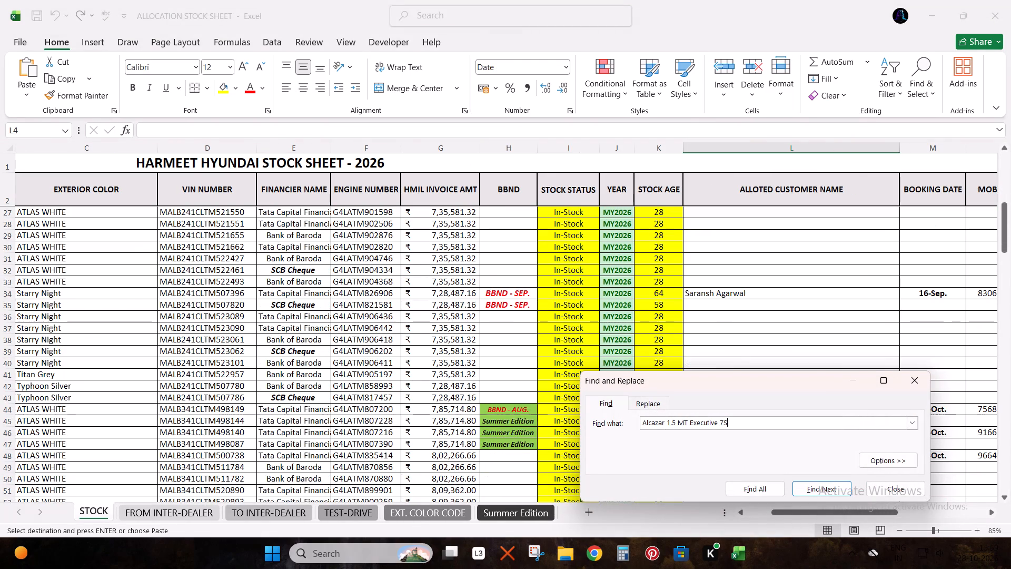
pyautogui.doubleClick(751, 513)
pyautogui.scroll(-9, 203, 484)
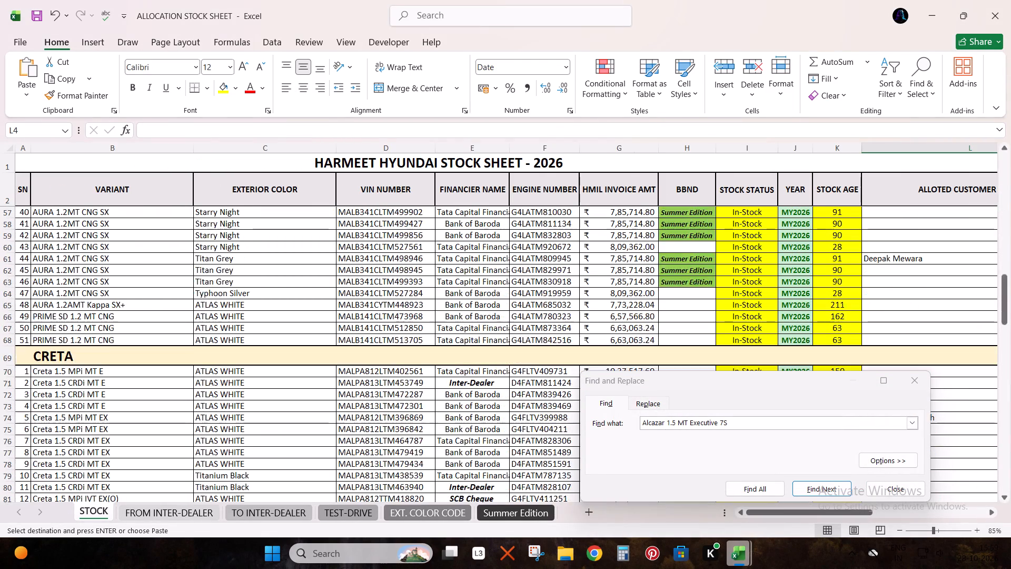
pyautogui.scroll(-16, 200, 484)
pyautogui.scroll(1, 191, 482)
pyautogui.scroll(-12, 191, 482)
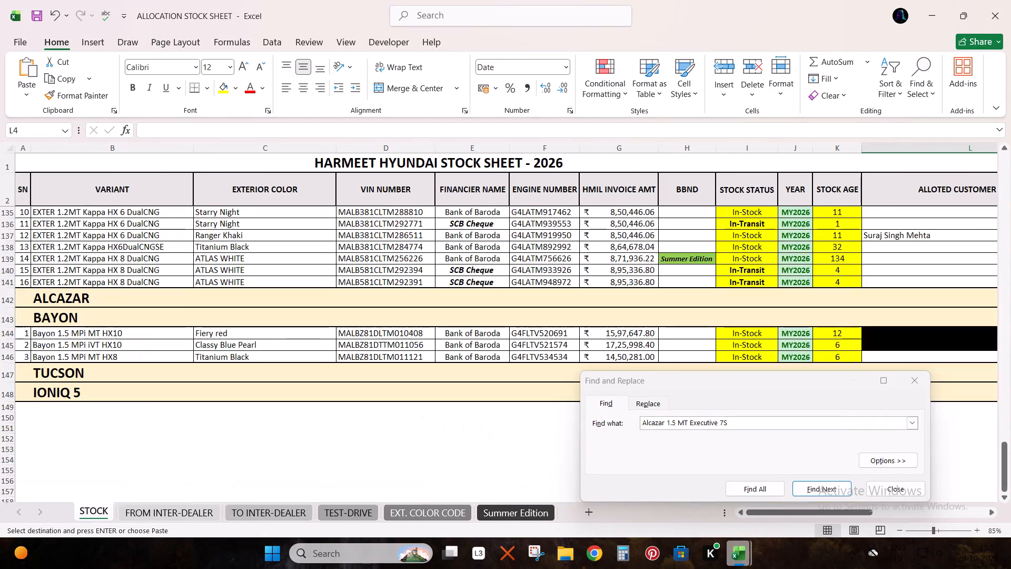
pyautogui.press('Escape')
pyautogui.press('Escape')
pyautogui.press('Escape')
pyautogui.press('Escape')
pyautogui.click(916, 383)
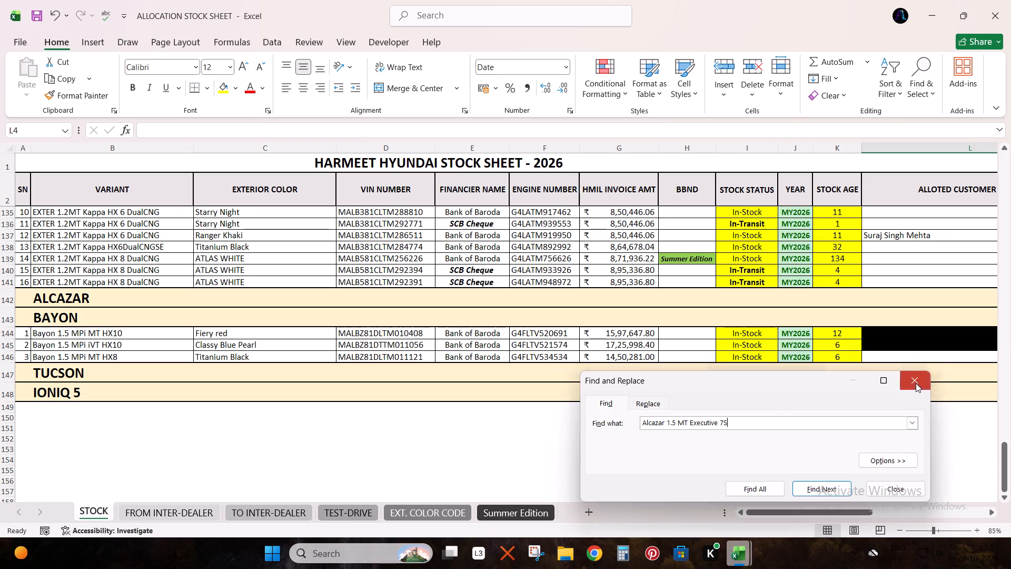
pyautogui.press('Escape')
pyautogui.press('Escape')
pyautogui.press('Escape')
pyautogui.press('Escape')
pyautogui.click(113, 323)
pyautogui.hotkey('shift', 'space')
pyautogui.hotkey('ctrl', '+')
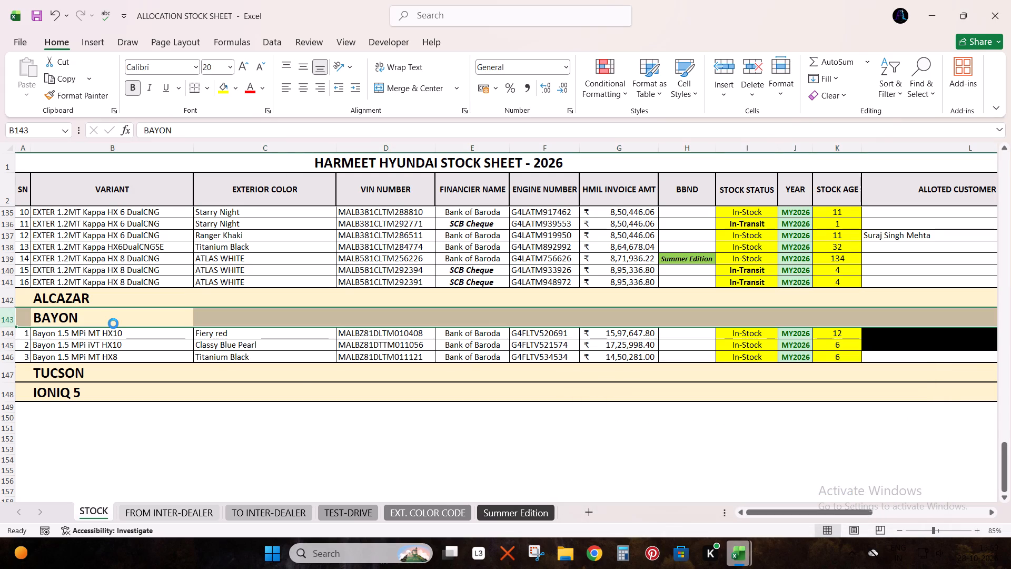
pyautogui.press('Down')
pyautogui.press('Up')
# Copy the Alcazar 1.5 MT Executive 7S details, variant through invoice amount, from the export into the new row under ALCAZAR.
pyautogui.hotkey('alt', 'Tab')
pyautogui.hotkey('alt', 'Tab')
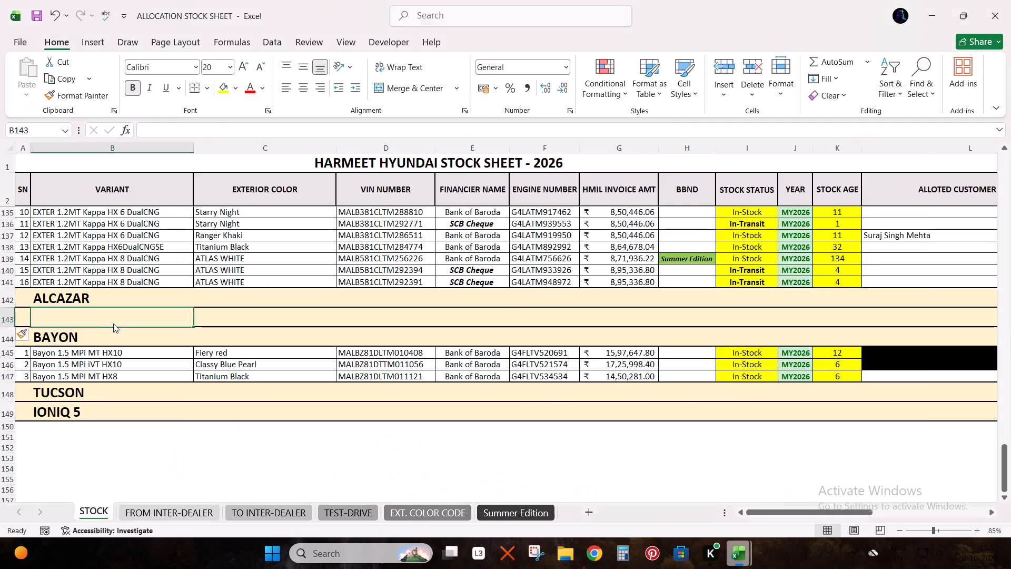
pyautogui.hotkey('alt', 'Tab')
pyautogui.hotkey('alt', 'Tab')
pyautogui.hotkey('ctrl', 'shift', 'Right')
pyautogui.hotkey('ctrl', 'c')
pyautogui.hotkey('alt', 'Tab')
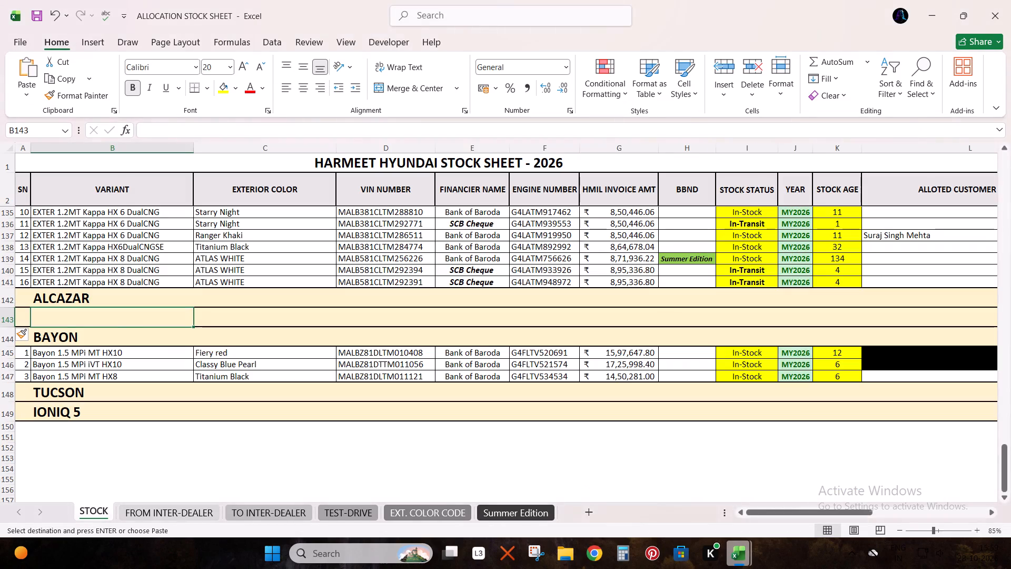
pyautogui.hotkey('ctrl', 'v')
# Copy the In-Transit status, MY2026 year and stock age cells from an EXTER HX 8 DualCNG row into the Alcazar row.
pyautogui.press('Right')
pyautogui.press('Right')
pyautogui.press('Up')
pyautogui.press('Right')
pyautogui.press('Up')
pyautogui.press('Right')
pyautogui.press('Up')
pyautogui.press('Right')
pyautogui.press('Right')
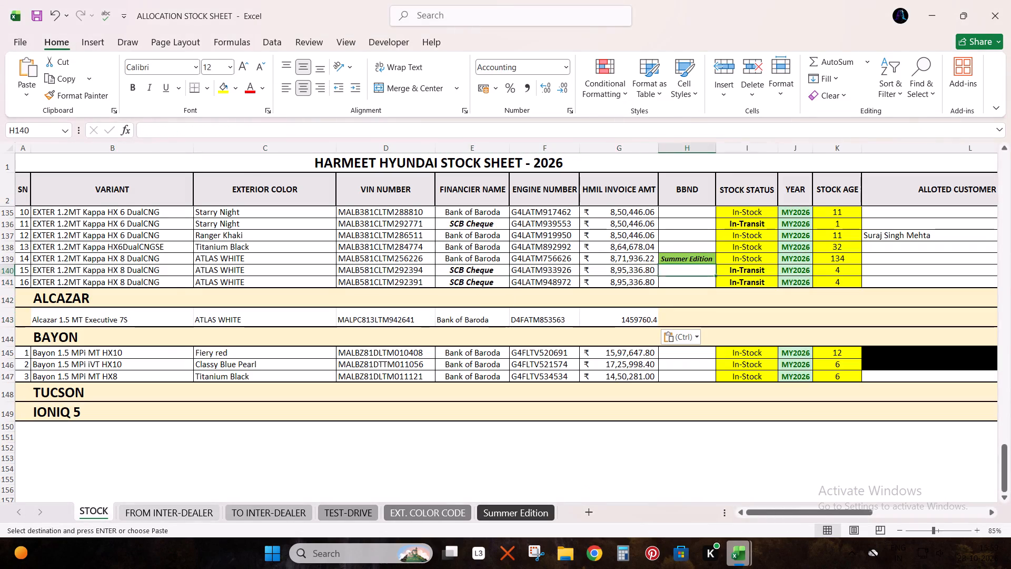
pyautogui.press('Right')
pyautogui.hotkey('shift', 'Right')
pyautogui.hotkey('shift', 'Right')
pyautogui.hotkey('ctrl', 'c')
pyautogui.hotkey('ctrl', 'Down')
pyautogui.press('Down')
pyautogui.press('Down')
pyautogui.hotkey('ctrl', 'v')
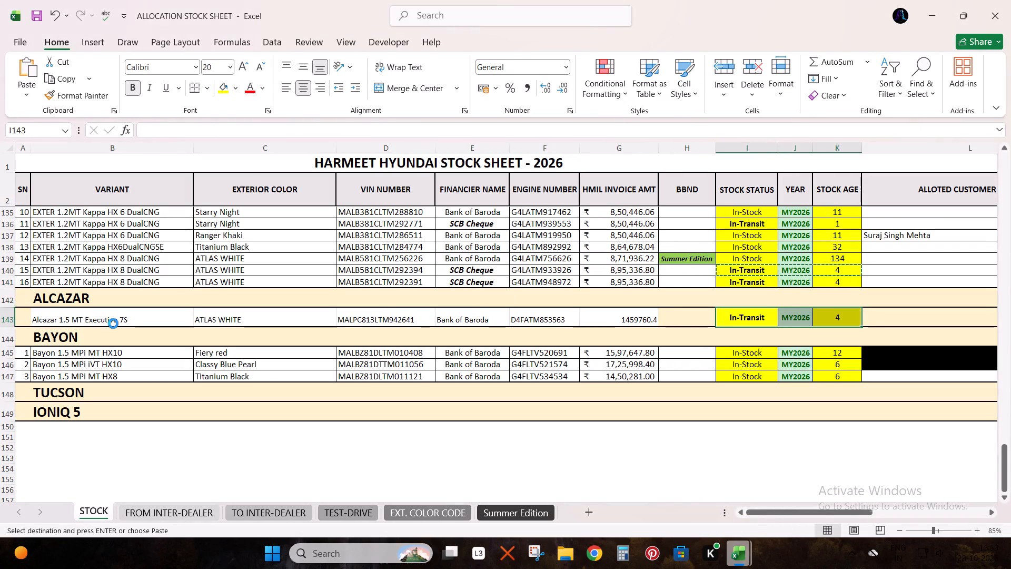
# Check the Alcazar's invoice date in the export and enter 27-10 as its plant billing date in the STOCK sheet.
pyautogui.press('Up')
pyautogui.press('Up')
pyautogui.hotkey('ctrl', 'Right')
pyautogui.hotkey('ctrl', 'Right')
pyautogui.press('Down')
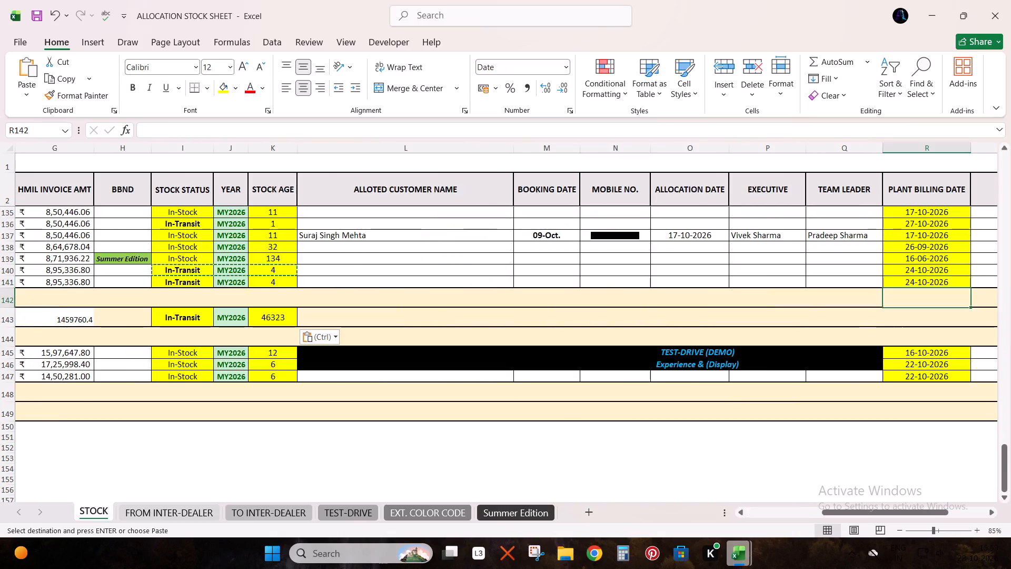
pyautogui.hotkey('alt', 'Tab')
pyautogui.hotkey('alt', 'Tab')
pyautogui.press('Down')
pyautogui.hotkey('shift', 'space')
pyautogui.hotkey('alt', 'Tab')
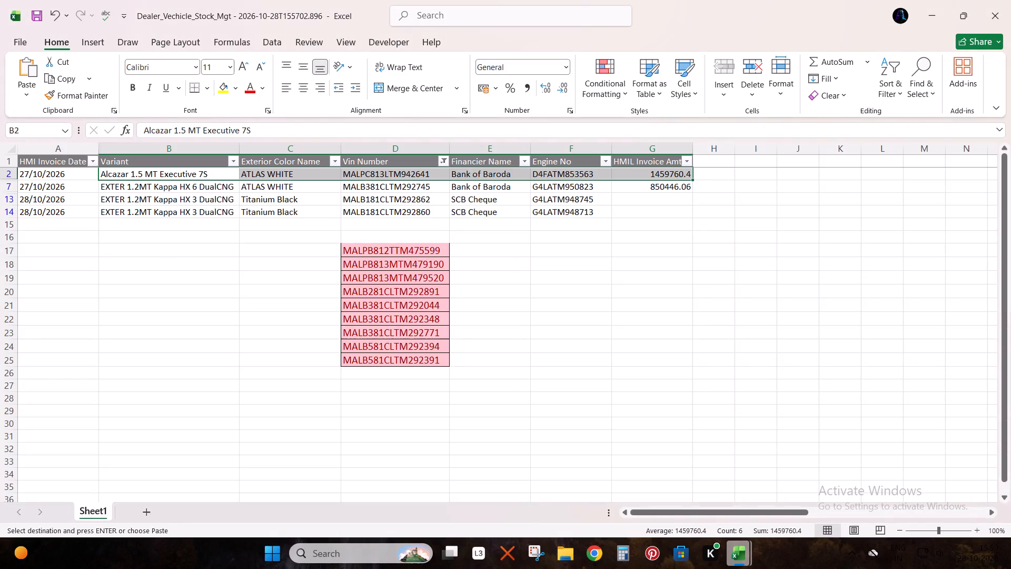
pyautogui.hotkey('alt', 'Tab')
pyautogui.press('Tab')
pyautogui.hotkey('alt', 'Tab')
pyautogui.hotkey('alt', 'Tab')
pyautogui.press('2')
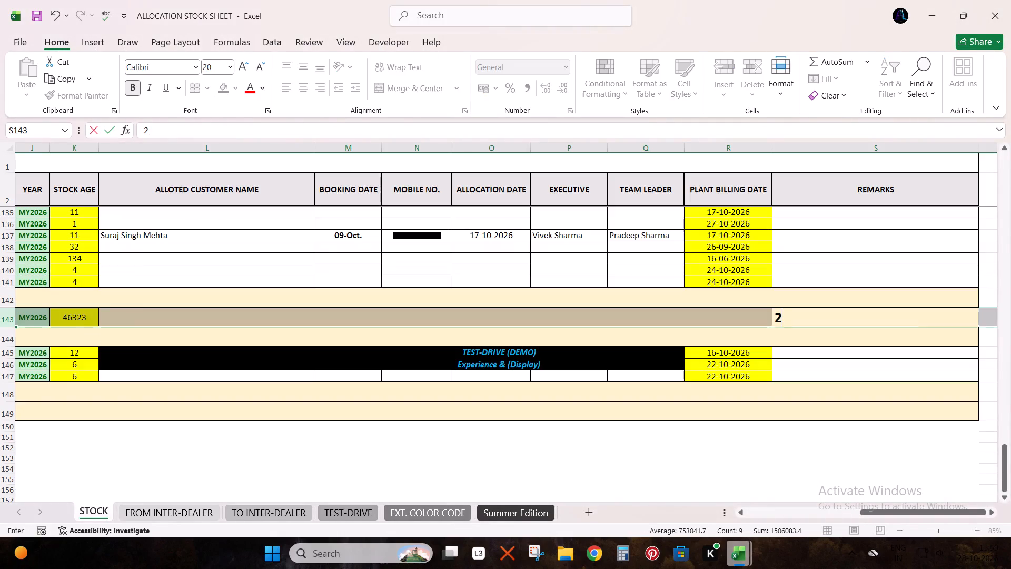
pyautogui.press('Escape')
pyautogui.press('Left')
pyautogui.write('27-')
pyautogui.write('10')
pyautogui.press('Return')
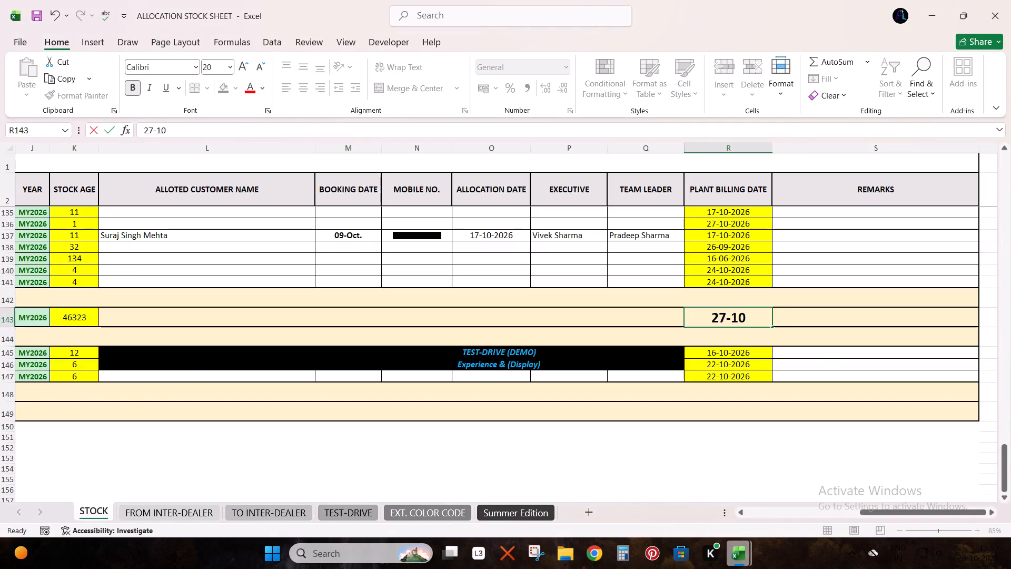
# Apply the formatting of the In-Transit EXTER HX 8 DualCNG row to the entire new Alcazar row.
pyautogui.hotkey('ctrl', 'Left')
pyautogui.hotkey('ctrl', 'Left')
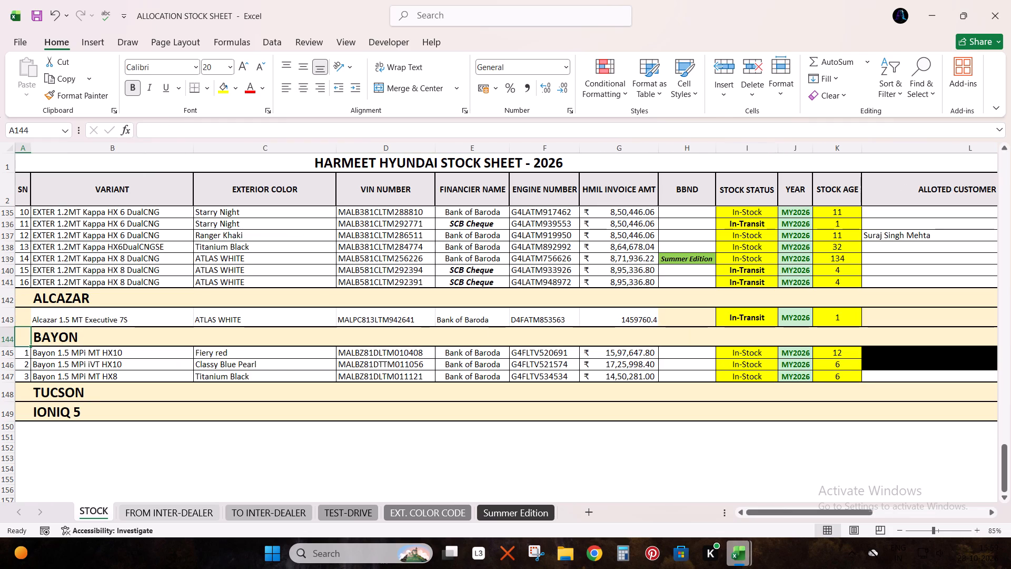
pyautogui.click(761, 267)
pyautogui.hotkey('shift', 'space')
pyautogui.click(55, 92)
pyautogui.click(6, 316)
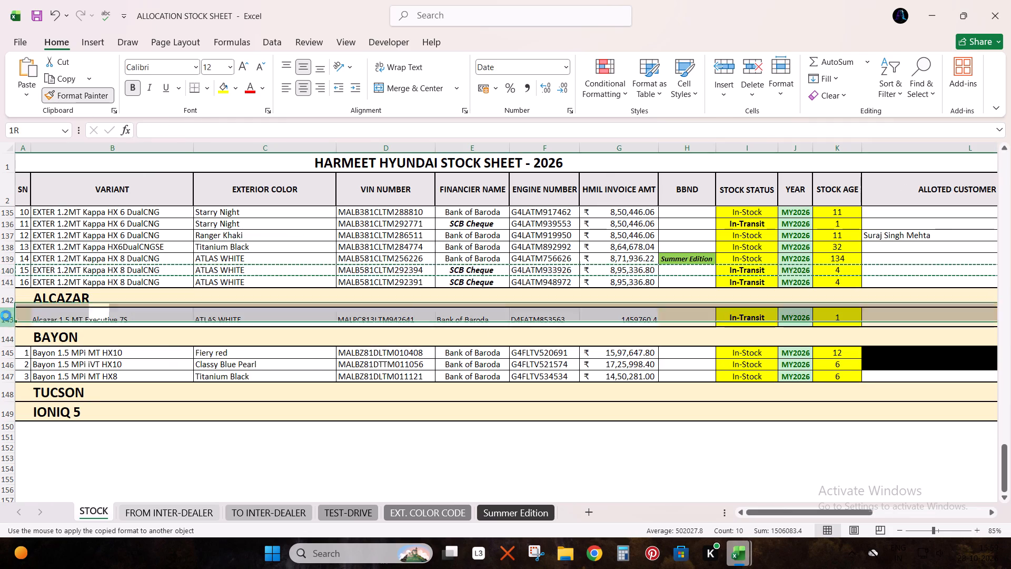
# Apply the regular Bank of Baroda financier cell format to the Alcazar row's financier cell and save the workbook.
pyautogui.click(447, 242)
pyautogui.click(63, 93)
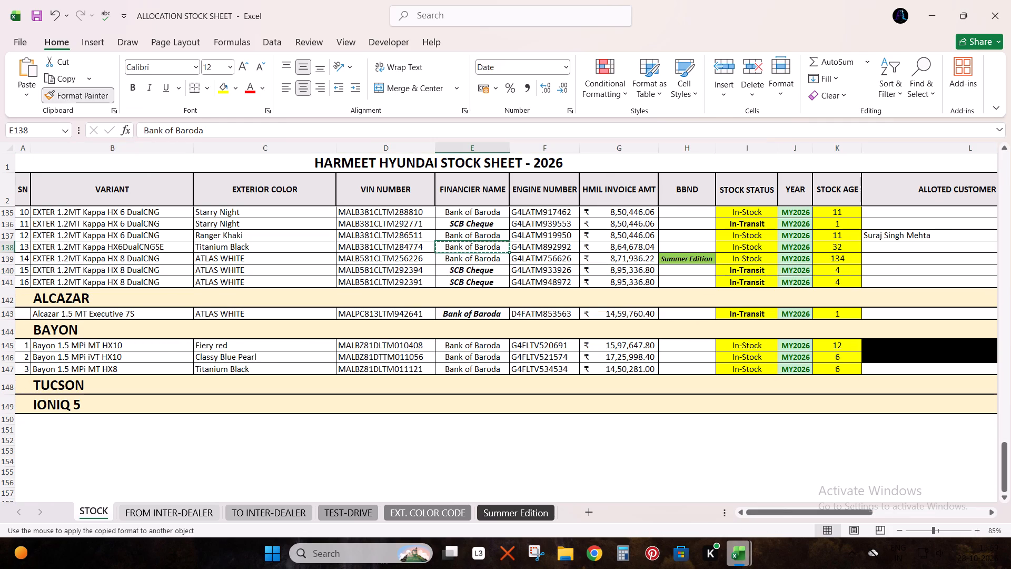
pyautogui.click(472, 316)
pyautogui.hotkey('ctrl', 's')
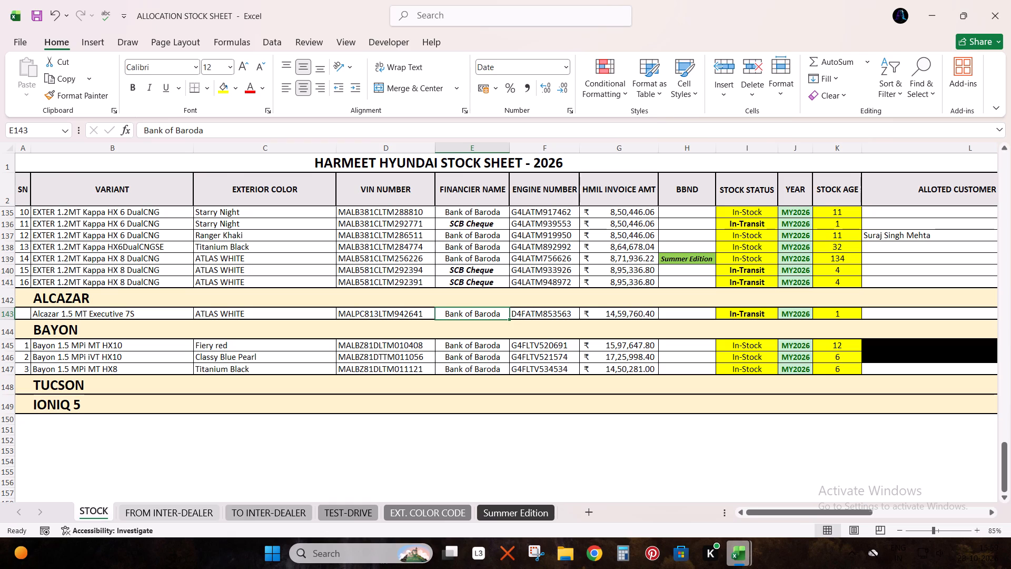
# Copy the variant name EXTER 1.2MT Kappa HX 6 DualCNG from the export and step through its matches in the STOCK sheet.
pyautogui.hotkey('alt', 'Tab')
pyautogui.press('Down')
pyautogui.hotkey('ctrl', 'c')
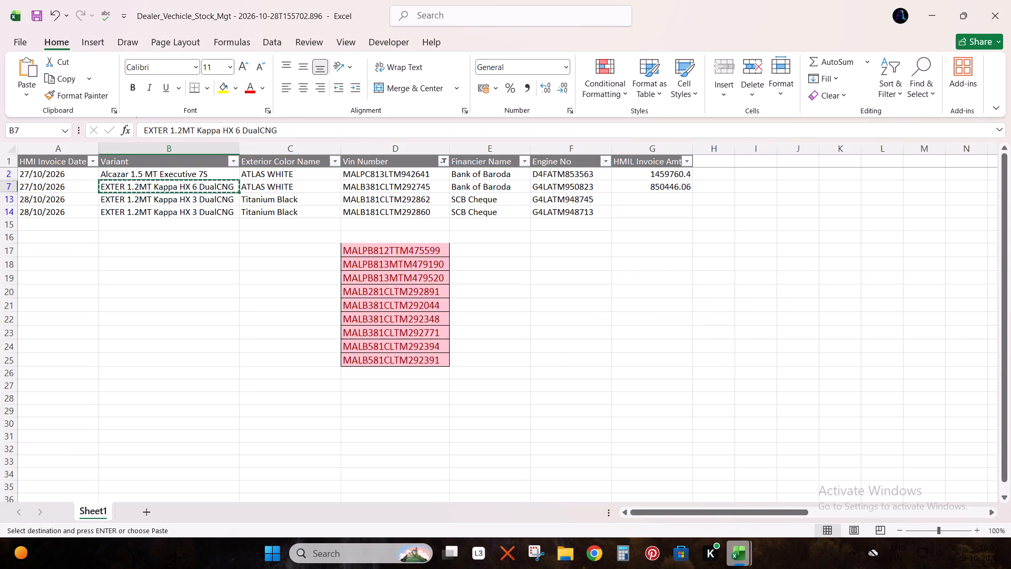
pyautogui.hotkey('alt', 'Tab')
pyautogui.press('Right')
pyautogui.hotkey('ctrl', 'f')
pyautogui.hotkey('ctrl', 'v')
pyautogui.press('Return')
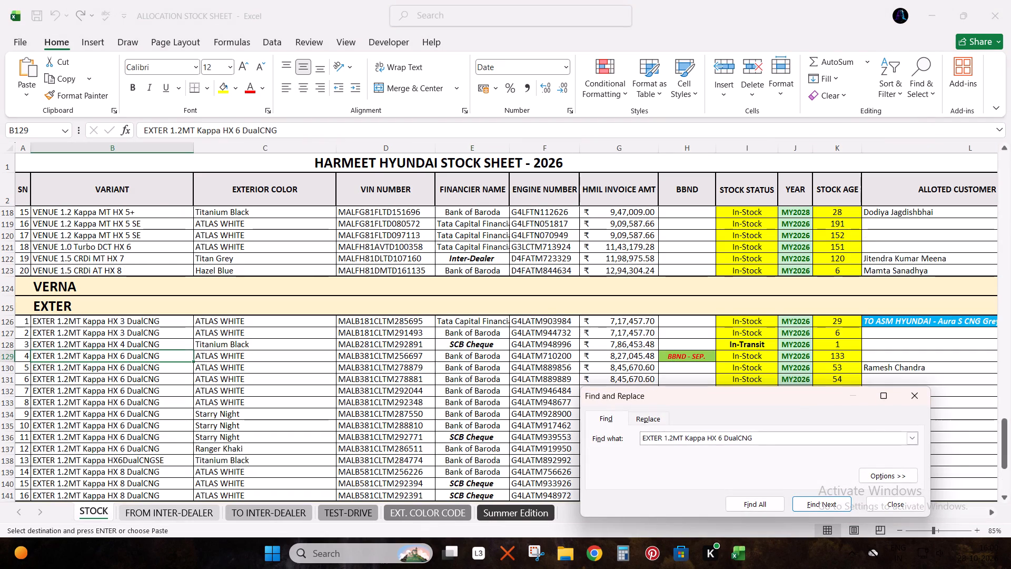
pyautogui.press('Return')
pyautogui.press('Return')
pyautogui.press('Return')
pyautogui.press('Return')
pyautogui.press('Return')
pyautogui.press('Return')
pyautogui.press('Return')
pyautogui.press('Return')
pyautogui.press('Return')
pyautogui.press('Return')
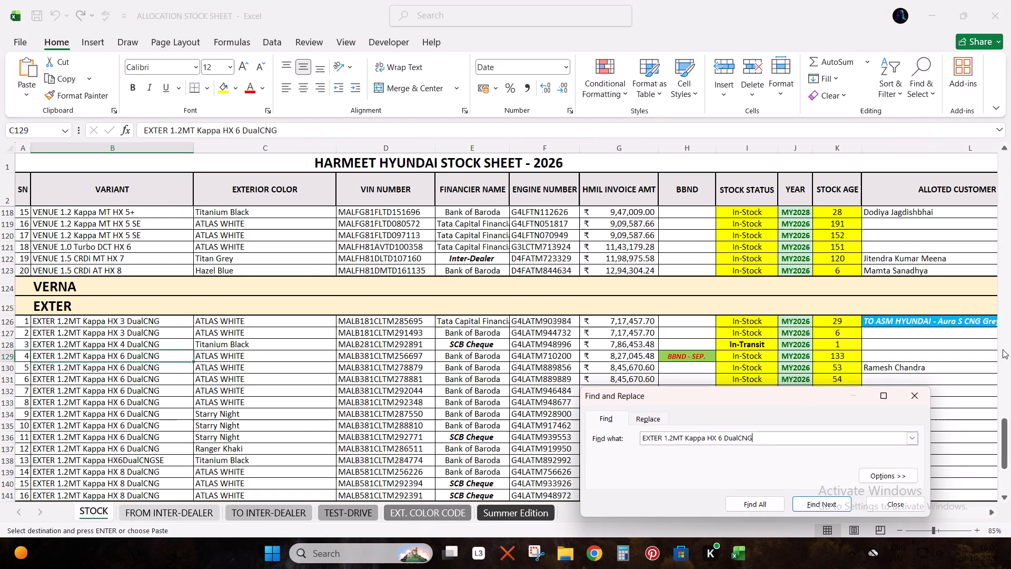
pyautogui.press('Return')
pyautogui.press('Return')
pyautogui.press('Return')
pyautogui.press('Return')
pyautogui.press('Return')
pyautogui.press('Return')
pyautogui.press('Return')
pyautogui.press('Return')
pyautogui.press('Return')
pyautogui.press('Return')
pyautogui.press('Return')
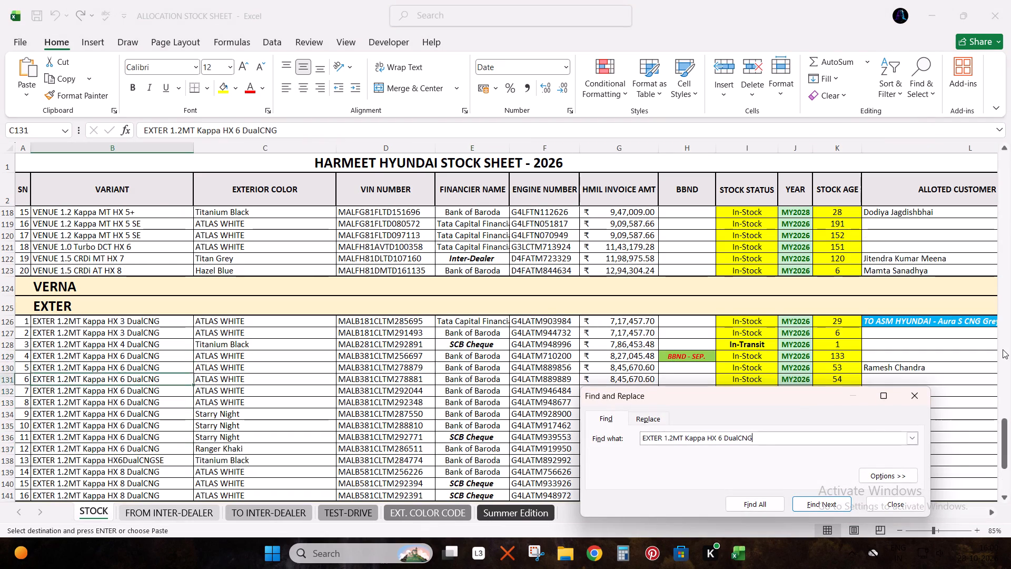
pyautogui.press('Return')
pyautogui.press('Return')
pyautogui.press('Escape')
pyautogui.press('Escape')
pyautogui.press('Escape')
pyautogui.press('Escape')
pyautogui.press('Escape')
pyautogui.press('Escape')
# Insert a blank row below the ATLAS WHITE EXTER HX 6 DualCNG entries, above the first Starry Night one.
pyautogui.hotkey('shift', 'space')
pyautogui.hotkey('ctrl', '+')
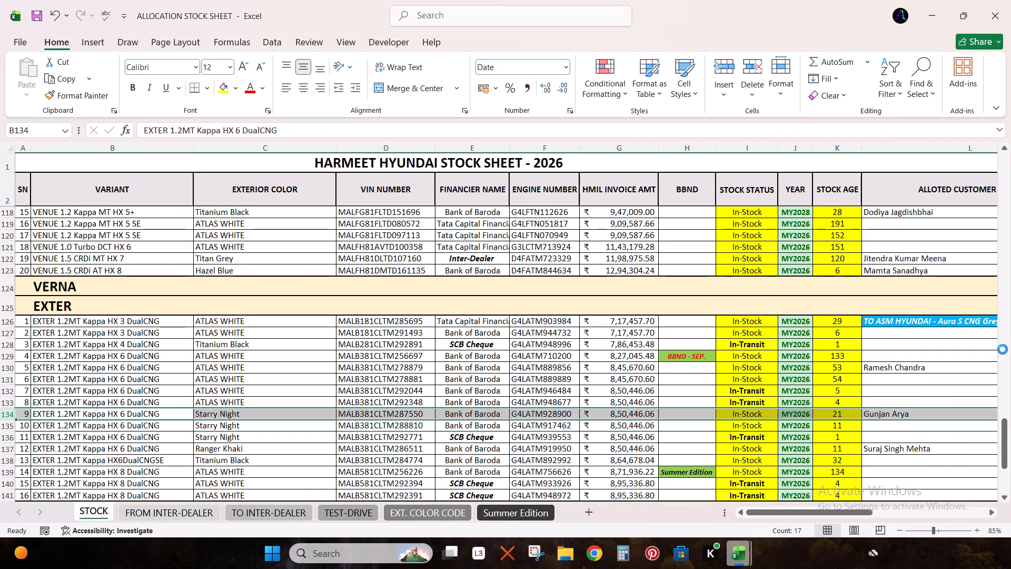
pyautogui.press('Down')
pyautogui.press('Up')
# Copy the ATLAS WHITE EXTER 1.2MT Kappa HX 6 DualCNG vehicle's details from the export into the blank row of the STOCK sheet.
pyautogui.hotkey('alt', 'Tab')
pyautogui.hotkey('ctrl', 'shift', 'Right')
pyautogui.hotkey('ctrl', 'c')
pyautogui.hotkey('alt', 'Tab')
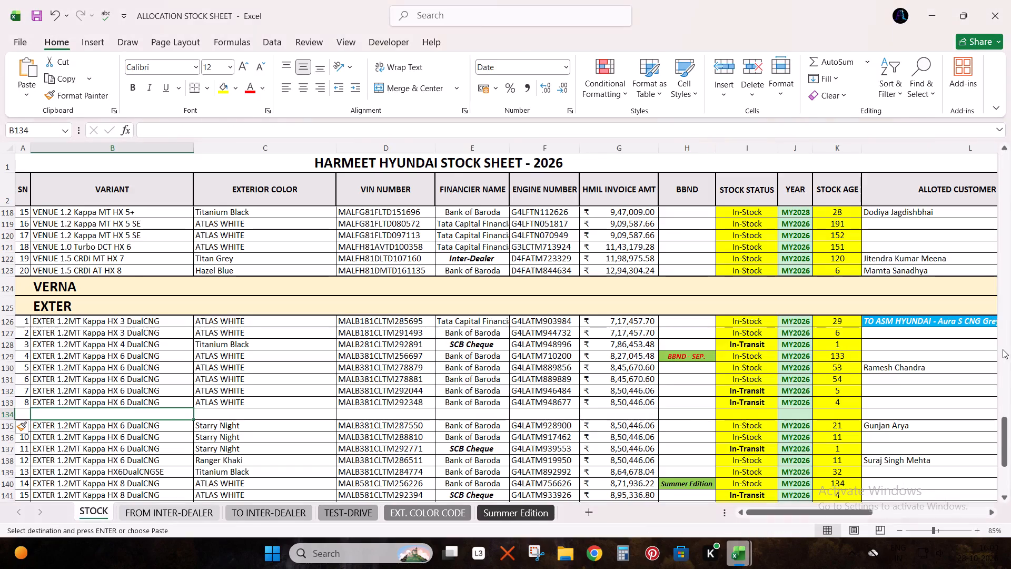
pyautogui.hotkey('ctrl', 'v')
# Fill the In-Transit status, MY2026 year and stock age formula down from the row above into the new HX 6 DualCNG row.
pyautogui.hotkey('ctrl', 'Right')
pyautogui.press('Right')
pyautogui.press('Up')
pyautogui.press('Down')
pyautogui.hotkey('shift', 'Right')
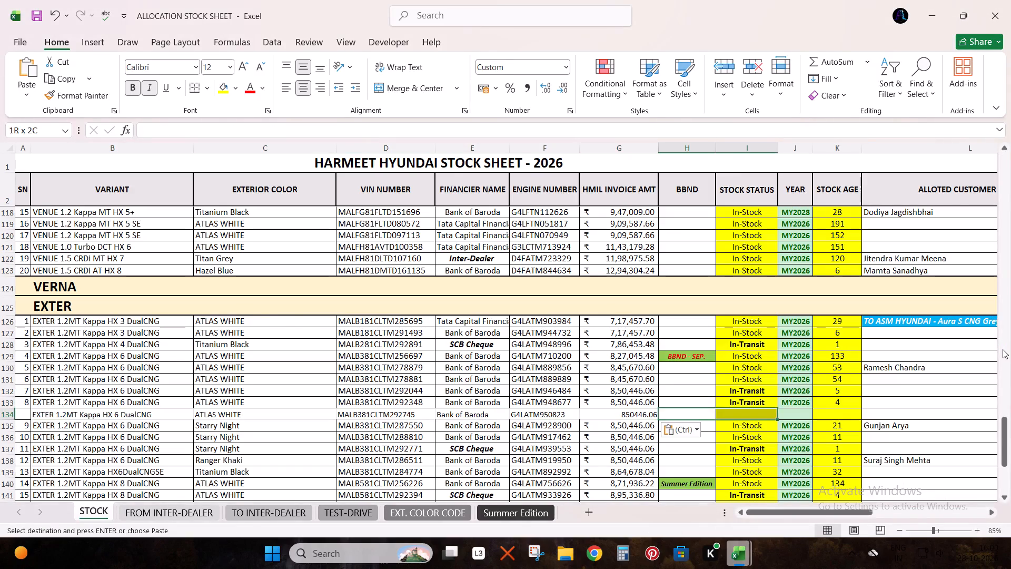
pyautogui.press('Right')
pyautogui.hotkey('shift', 'Right')
pyautogui.hotkey('shift', 'Right')
pyautogui.hotkey('shift', 'Right')
pyautogui.hotkey('shift', 'Left')
pyautogui.press('Escape')
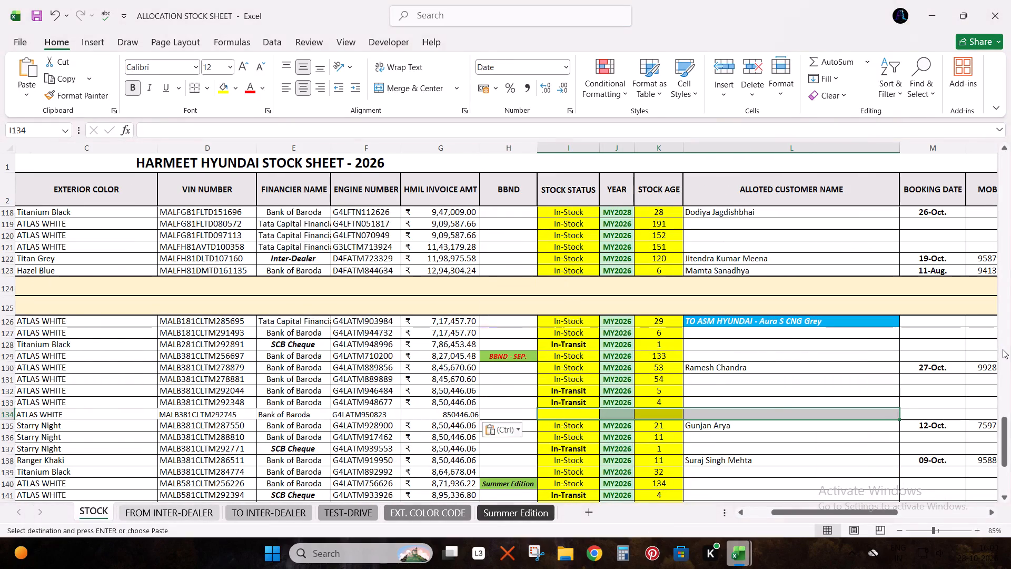
pyautogui.hotkey('shift', 'Left')
pyautogui.hotkey('ctrl', 'd')
# Enter 27-10 as the new HX 6 DualCNG row's plant billing date, according to its invoice date in the export.
pyautogui.press('Up')
pyautogui.hotkey('ctrl', 'Right')
pyautogui.hotkey('ctrl', 'Right')
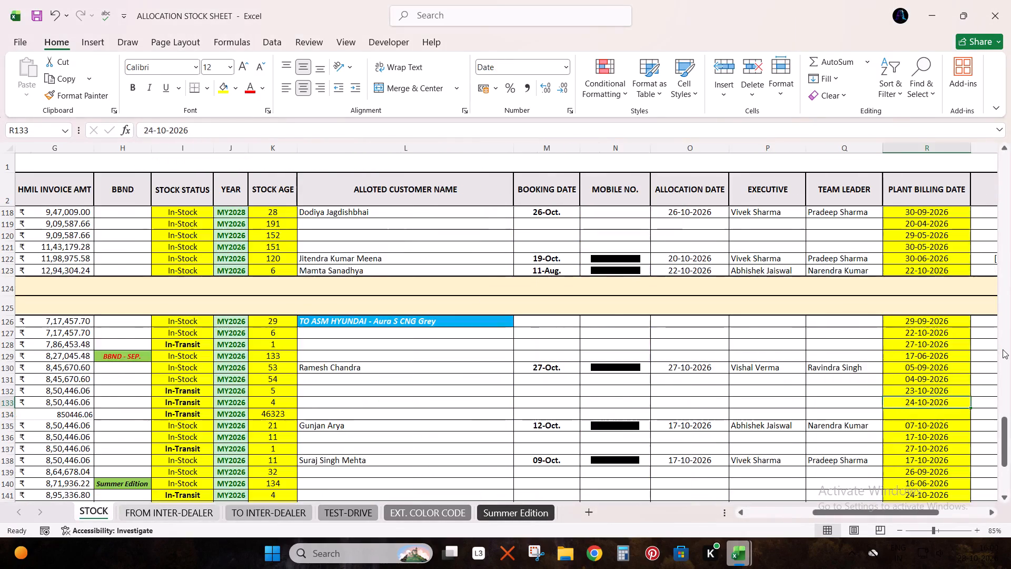
pyautogui.press('Down')
pyautogui.hotkey('alt', 'Tab')
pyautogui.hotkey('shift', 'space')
pyautogui.hotkey('alt', 'Tab')
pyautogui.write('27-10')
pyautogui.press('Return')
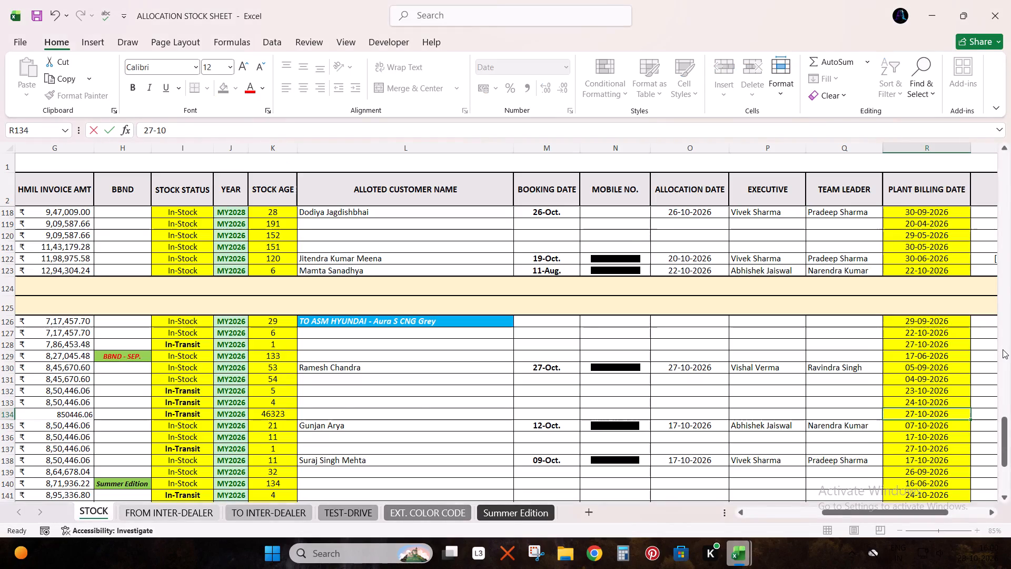
# Apply the formatting of the In-Transit HX 6 DualCNG row above to the entire new row and save the workbook.
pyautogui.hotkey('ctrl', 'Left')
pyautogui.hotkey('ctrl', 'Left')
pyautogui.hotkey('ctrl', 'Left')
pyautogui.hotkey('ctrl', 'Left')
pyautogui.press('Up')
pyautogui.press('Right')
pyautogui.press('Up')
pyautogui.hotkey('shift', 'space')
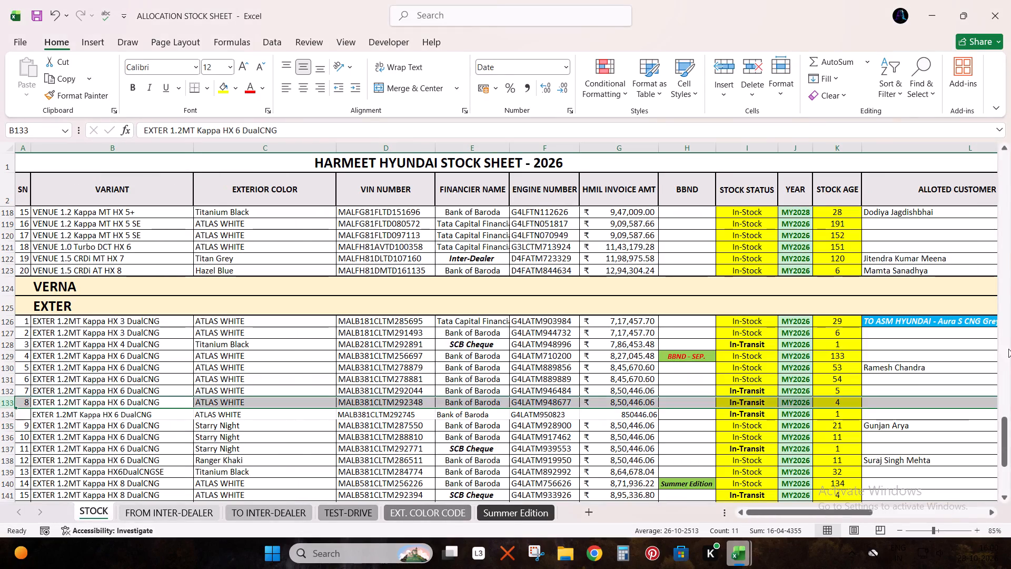
pyautogui.click(56, 98)
pyautogui.click(2, 415)
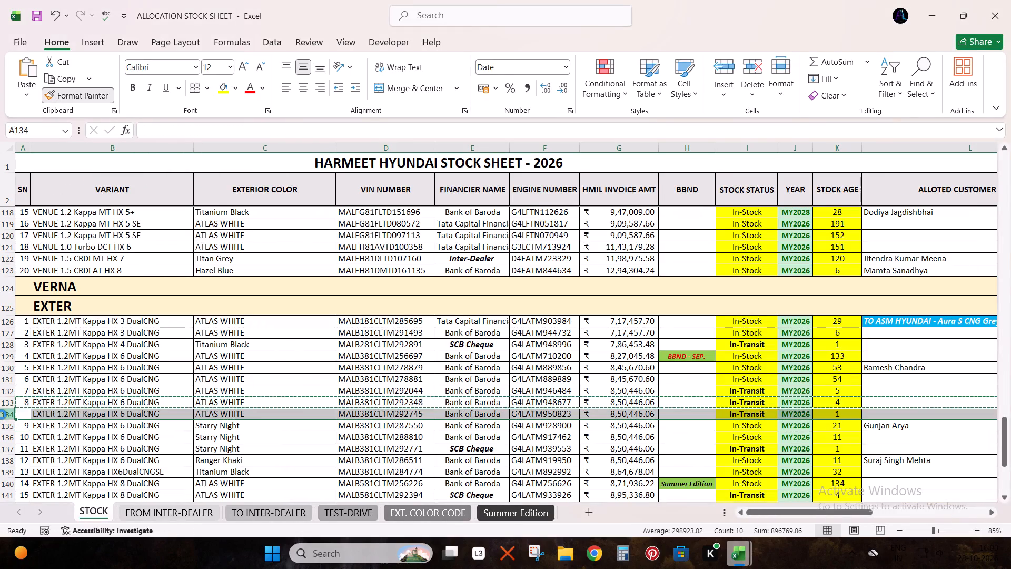
pyautogui.hotkey('ctrl', 's')
# Copy the variant name EXTER 1.2MT Kappa HX 3 DualCNG from the export and step through its matches in the STOCK sheet.
pyautogui.hotkey('alt', 'Tab')
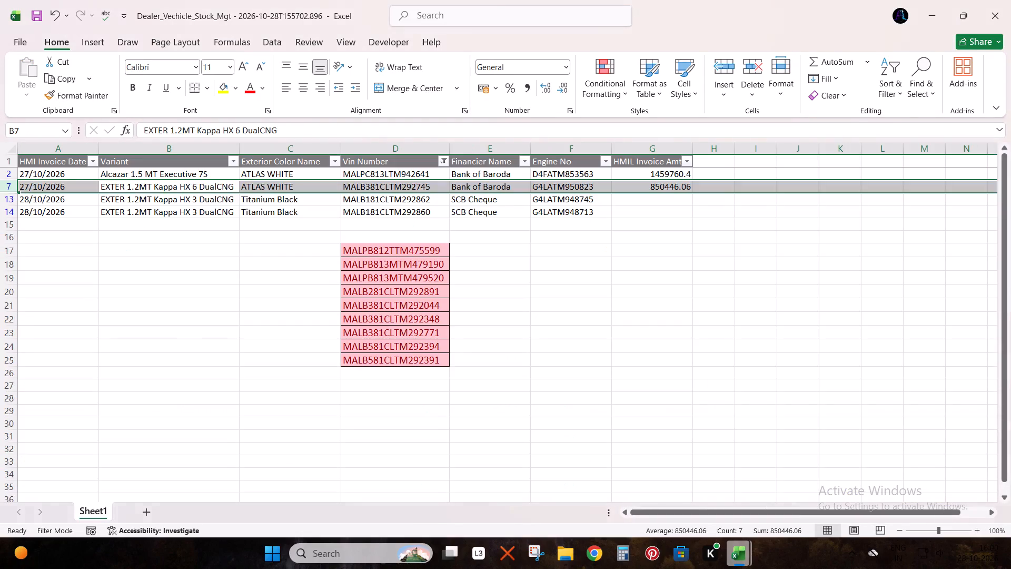
pyautogui.press('Down')
pyautogui.hotkey('ctrl', 'c')
pyautogui.hotkey('alt', 'Tab')
pyautogui.press('Right')
pyautogui.hotkey('ctrl', 'f')
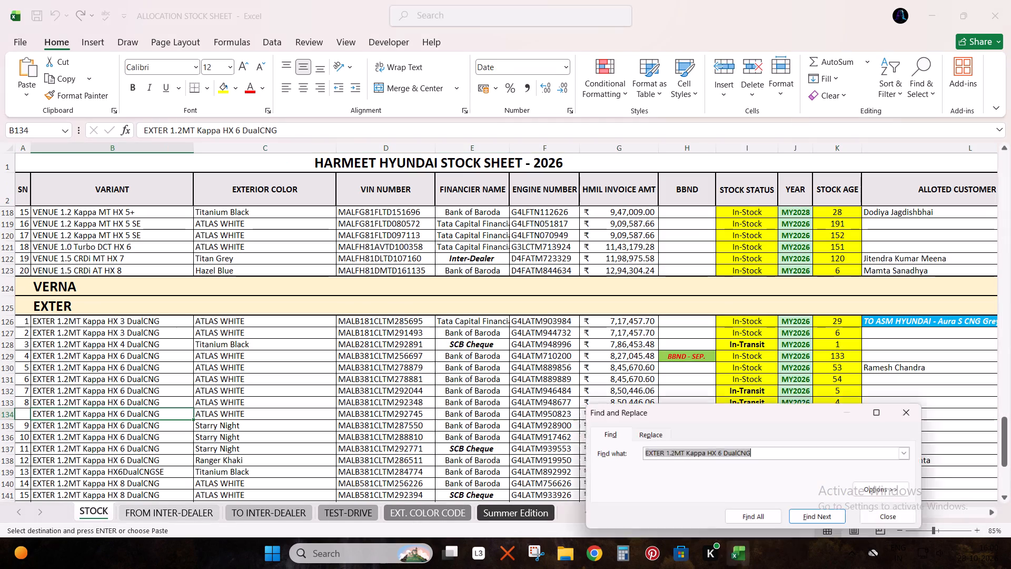
pyautogui.hotkey('ctrl', 'v')
pyautogui.press('Return')
pyautogui.press('Return')
pyautogui.press('Return')
pyautogui.press('Return')
pyautogui.press('Return')
pyautogui.press('Return')
pyautogui.press('Escape')
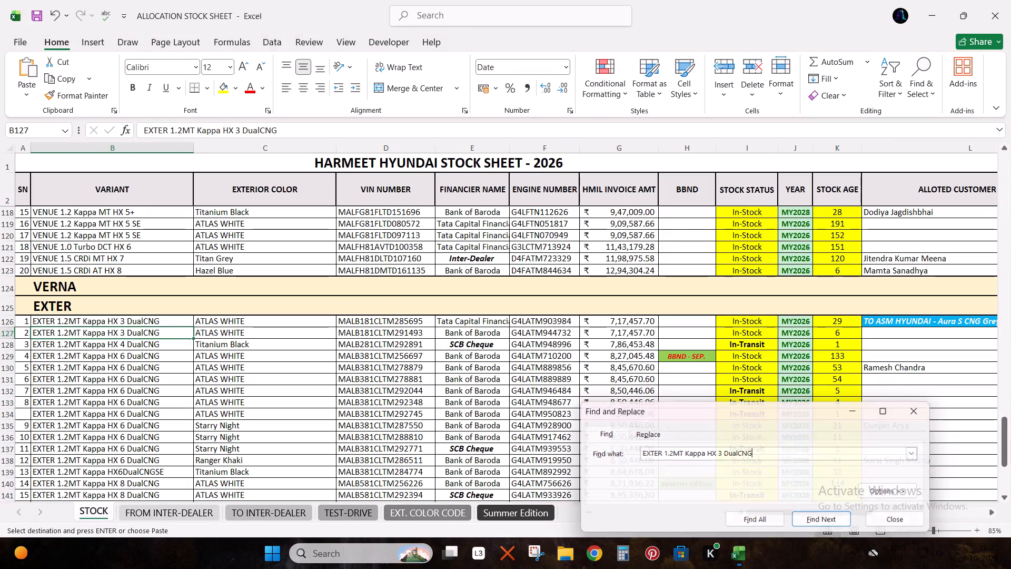
pyautogui.press('Escape')
pyautogui.press('Escape')
pyautogui.press('Escape')
pyautogui.press('Escape')
pyautogui.press('Escape')
# Insert two blank rows below the last EXTER HX 3 DualCNG entry, above the HX 4 DualCNG one.
pyautogui.press('Down')
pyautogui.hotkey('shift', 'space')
pyautogui.hotkey('ctrl', '+')
pyautogui.hotkey('ctrl', '+')
pyautogui.press('Down')
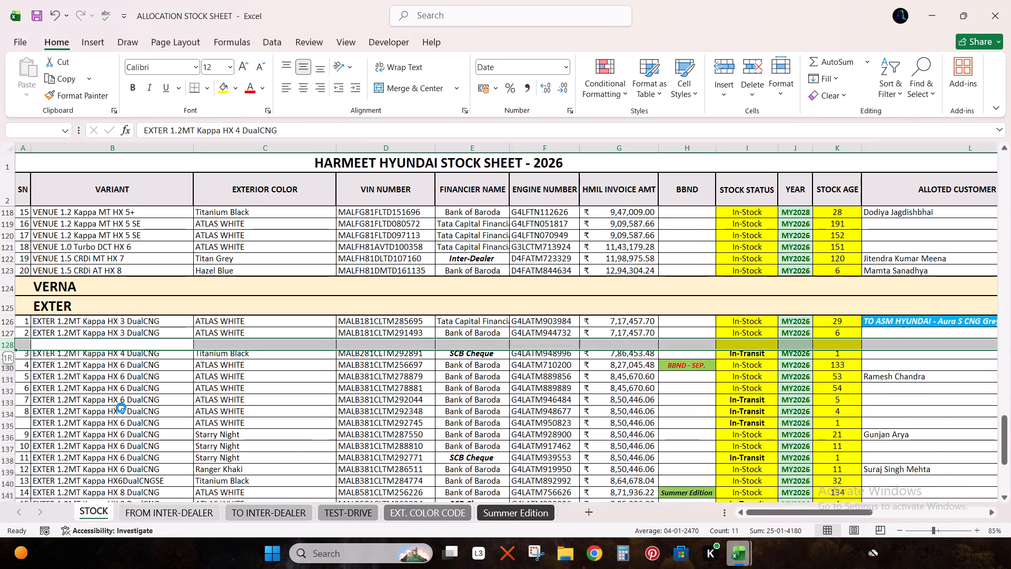
# Copy the details of the two Titanium Black EXTER HX 3 DualCNG vehicles from the export into the two blank STOCK rows.
pyautogui.press('Up')
pyautogui.hotkey('alt', 'Tab')
pyautogui.hotkey('ctrl', 'shift', 'Right')
pyautogui.hotkey('ctrl', 'shift', 'Down')
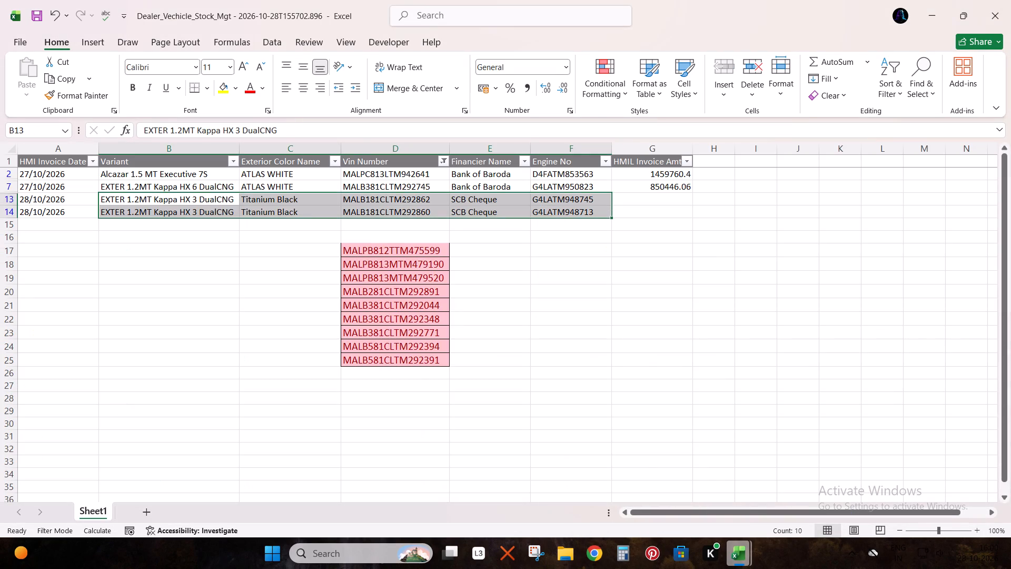
pyautogui.hotkey('ctrl', 'c')
pyautogui.hotkey('alt', 'Tab')
pyautogui.press('Up')
pyautogui.press('Down')
pyautogui.hotkey('ctrl', 'v')
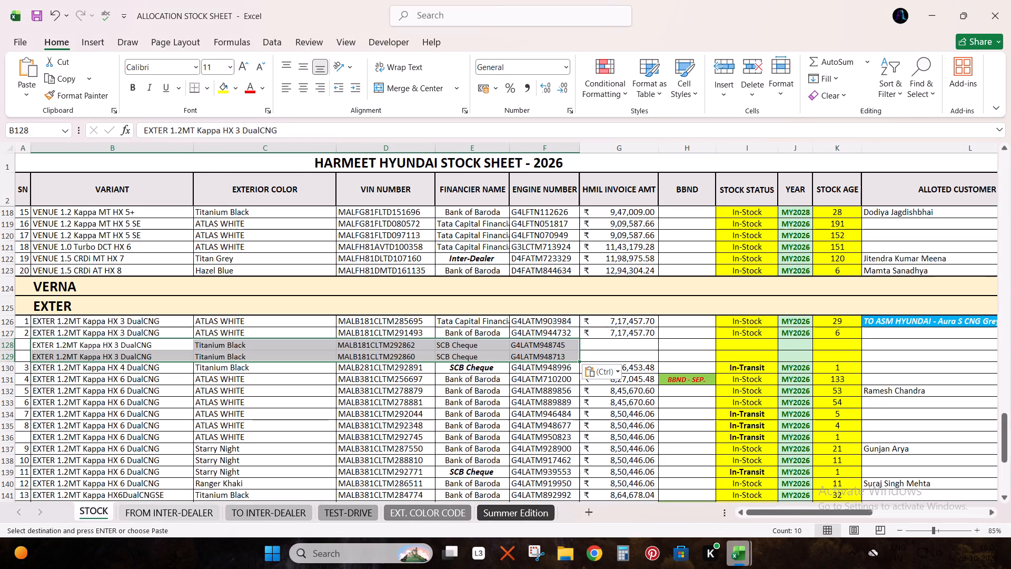
# Copy the In-Transit status, MY2026 year and stock age cells from the HX 4 DualCNG row into both new HX 3 rows.
pyautogui.hotkey('ctrl', 'Right')
pyautogui.press('Right')
pyautogui.press('Down')
pyautogui.press('Right')
pyautogui.press('Down')
pyautogui.press('Right')
pyautogui.hotkey('shift', 'Right')
pyautogui.hotkey('shift', 'Right')
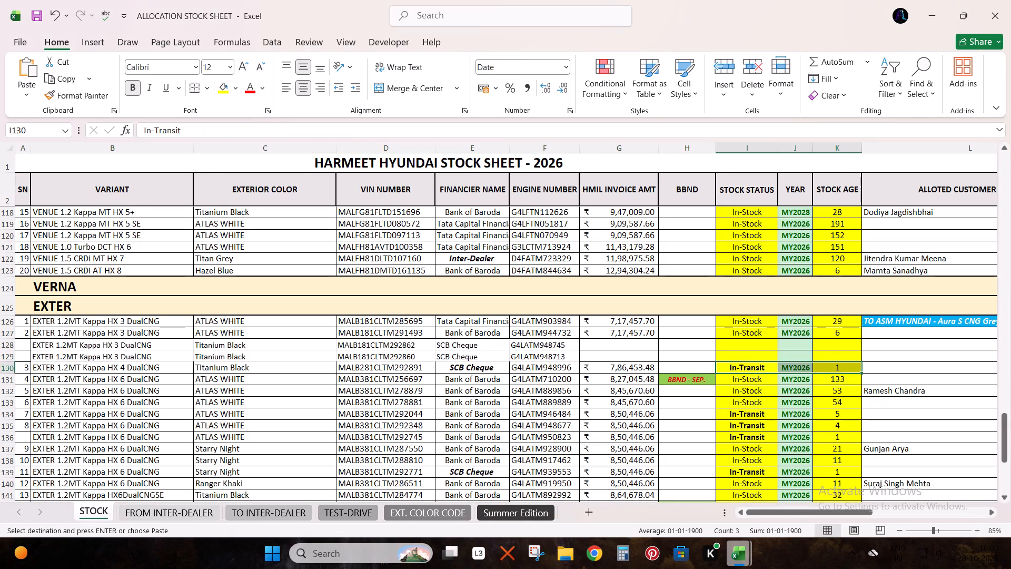
pyautogui.hotkey('ctrl', 'c')
pyautogui.hotkey('ctrl', 'v')
pyautogui.hotkey('ctrl', 'c')
pyautogui.hotkey('shift', 'Up')
pyautogui.hotkey('shift', 'Up')
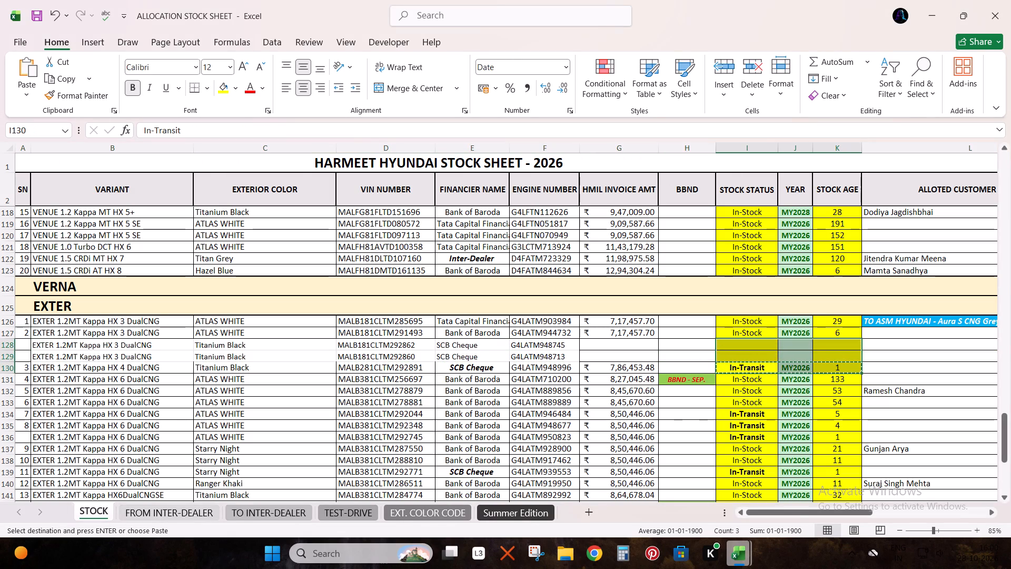
pyautogui.hotkey('ctrl', 'v')
pyautogui.press('Down')
pyautogui.press('Up')
pyautogui.press('Escape')
# Enter 28-10 as the plant billing date for both new HX 3 DualCNG rows, following their invoice date in the export.
pyautogui.press('Up')
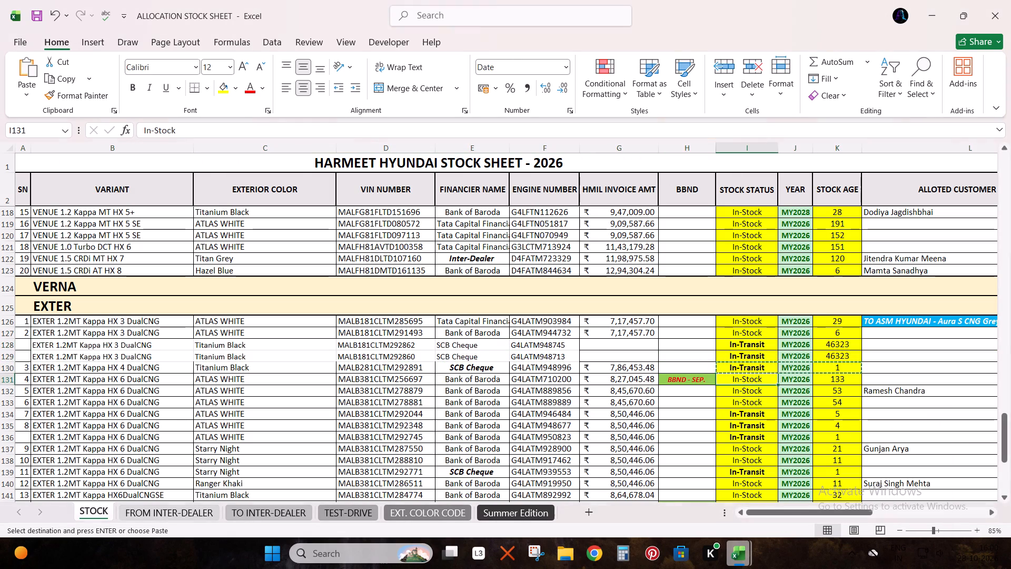
pyautogui.hotkey('ctrl', 'Right')
pyautogui.hotkey('ctrl', 'Right')
pyautogui.press('Up')
pyautogui.press('Up')
pyautogui.hotkey('alt', 'Tab')
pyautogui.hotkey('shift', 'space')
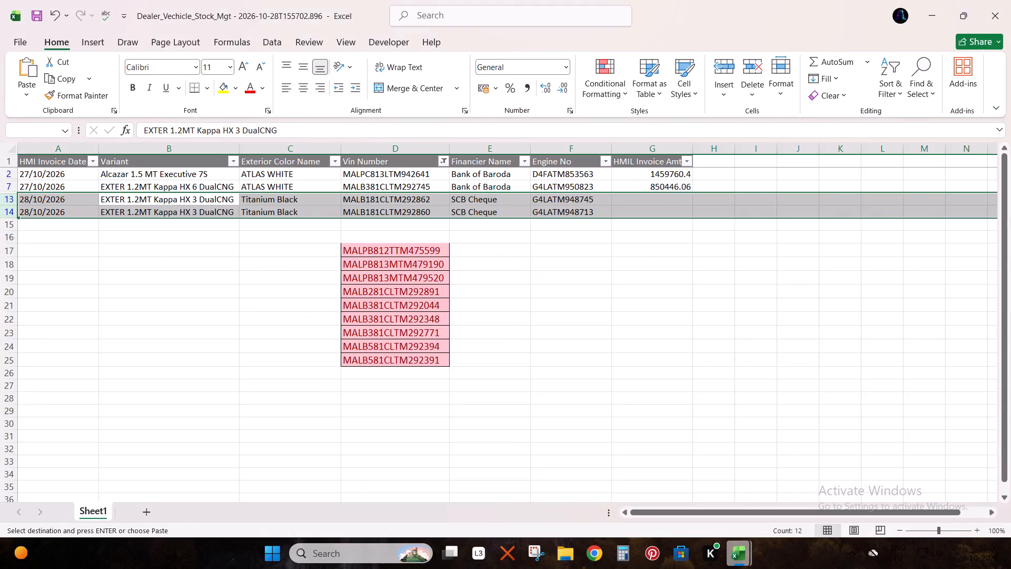
pyautogui.hotkey('alt', 'Tab')
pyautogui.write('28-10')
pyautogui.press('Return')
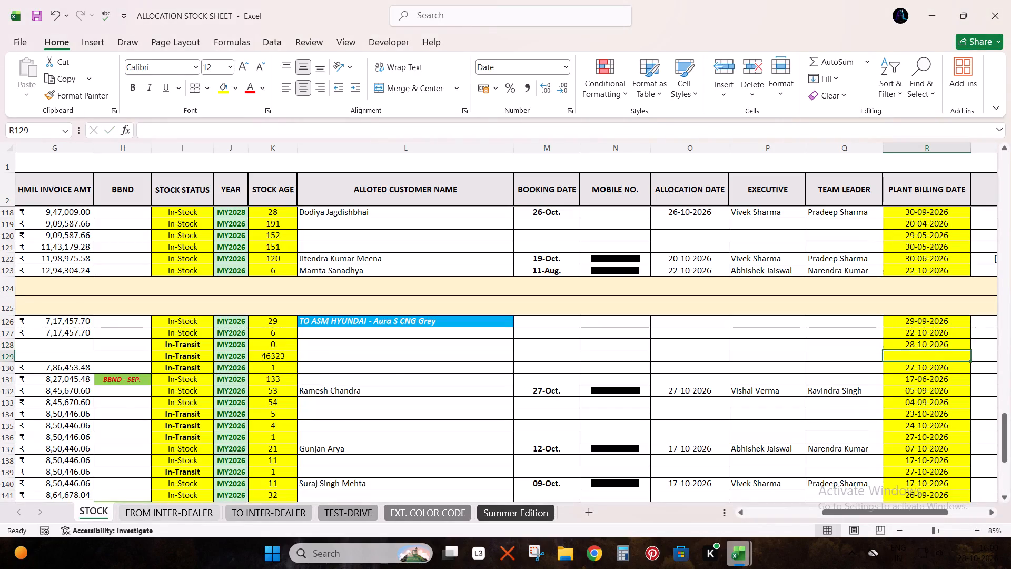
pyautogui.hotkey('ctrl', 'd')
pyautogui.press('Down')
# Apply the formatting of the In-Transit EXTER HX 4 DualCNG row to both new HX 3 DualCNG rows and save the workbook.
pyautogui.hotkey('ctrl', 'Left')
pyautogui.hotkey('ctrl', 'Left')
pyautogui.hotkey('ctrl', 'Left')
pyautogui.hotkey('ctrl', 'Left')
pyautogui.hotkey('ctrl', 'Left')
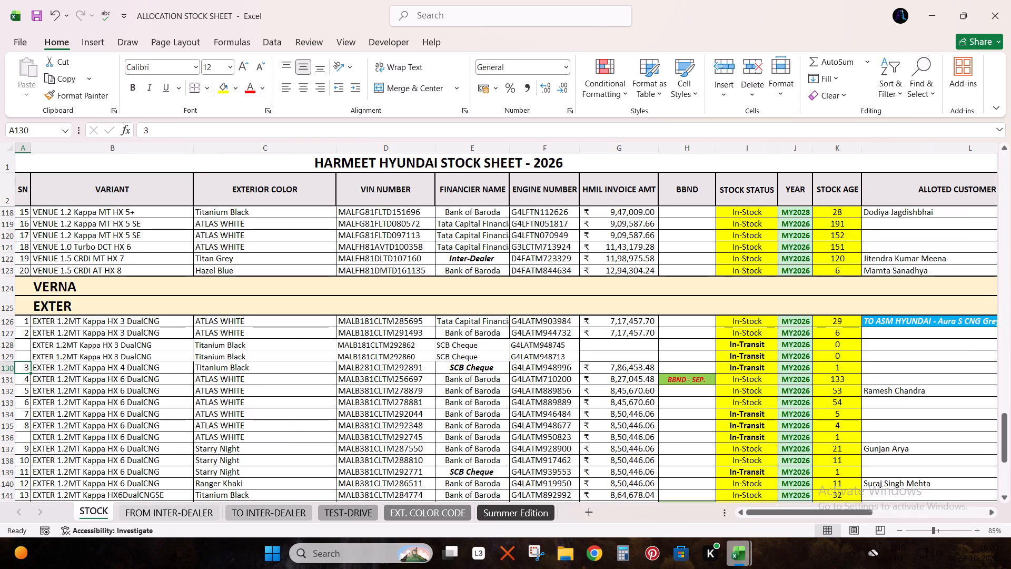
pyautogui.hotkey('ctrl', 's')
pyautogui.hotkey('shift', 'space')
pyautogui.click(84, 95)
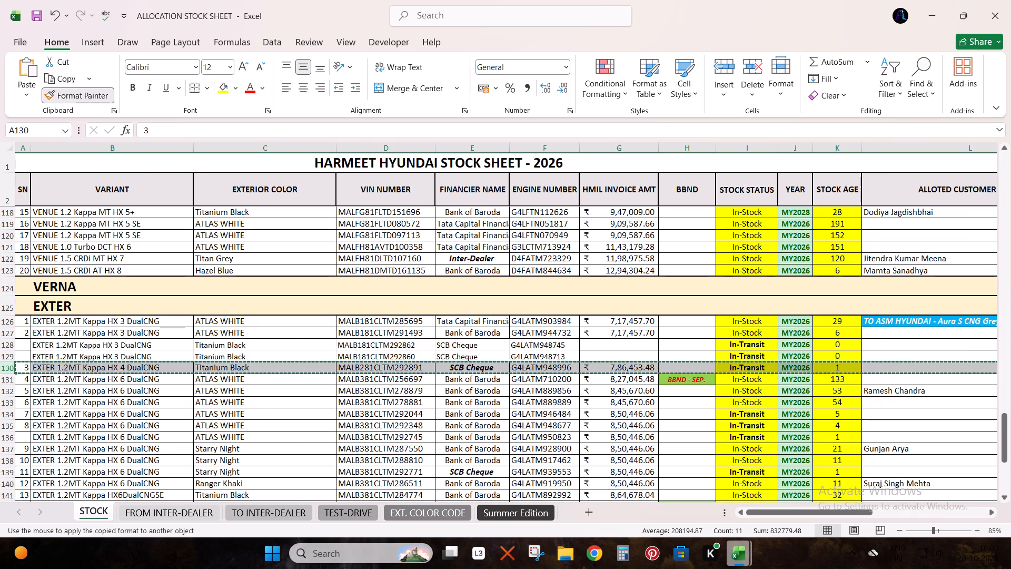
pyautogui.moveTo(6, 346); pyautogui.dragTo(8, 358)
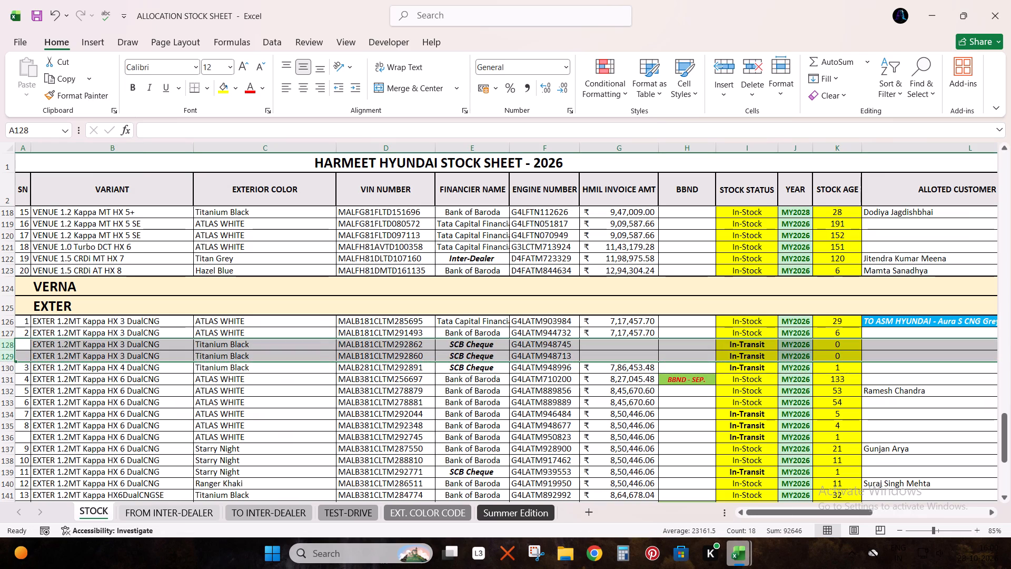
pyautogui.hotkey('ctrl', 's')
pyautogui.click(34, 11)
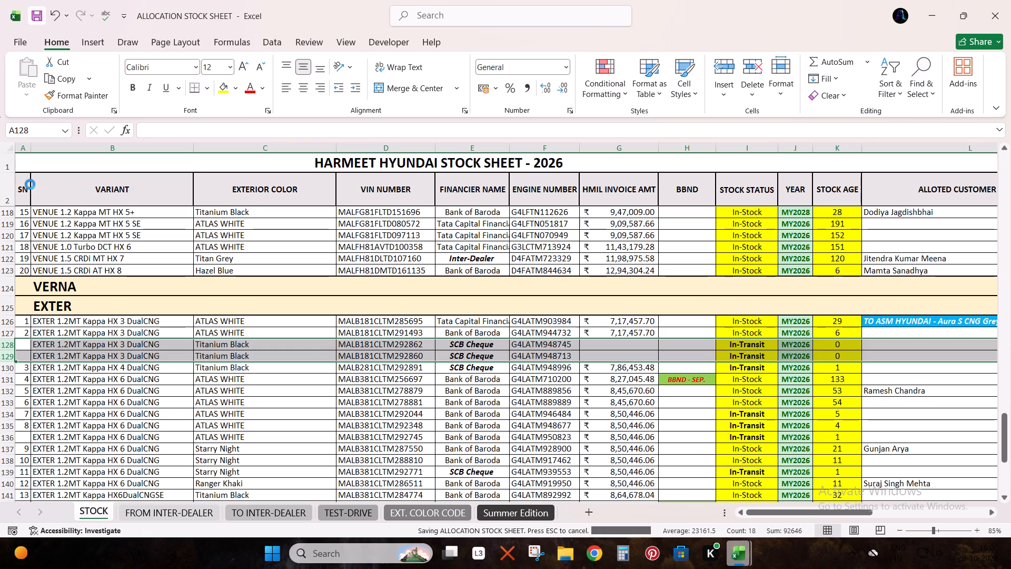
# Turn on filtering for the STOCK sheet's header row and filter the SN column to blank entries only.
pyautogui.click(24, 184)
pyautogui.hotkey('ctrl', 'shift', 'l')
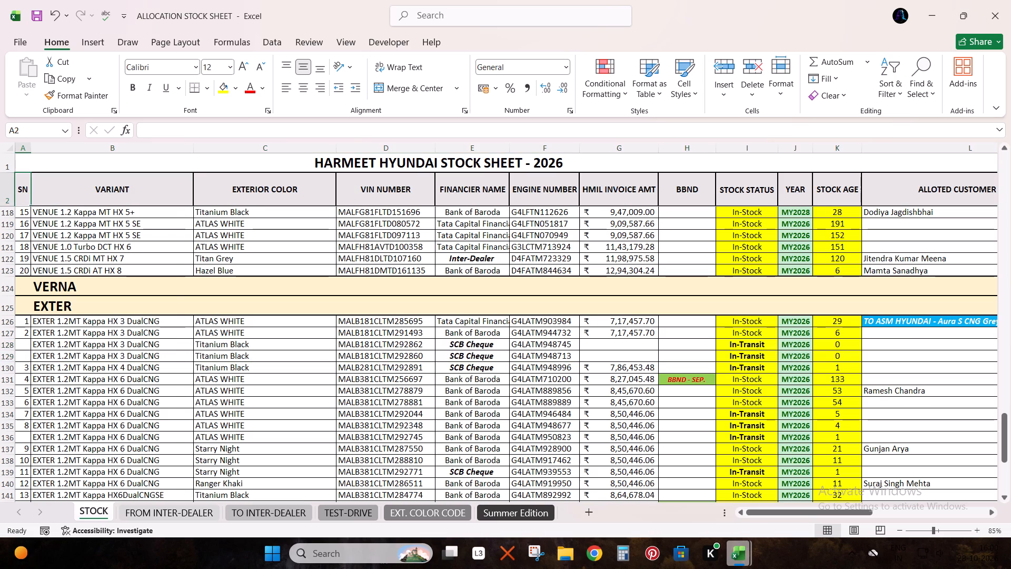
pyautogui.hotkey('alt', 'Down')
pyautogui.press('Down')
pyautogui.press('Down')
pyautogui.press('Down')
pyautogui.press('Down')
pyautogui.press('Down')
pyautogui.press('Down')
pyautogui.press('Down')
pyautogui.press('Down')
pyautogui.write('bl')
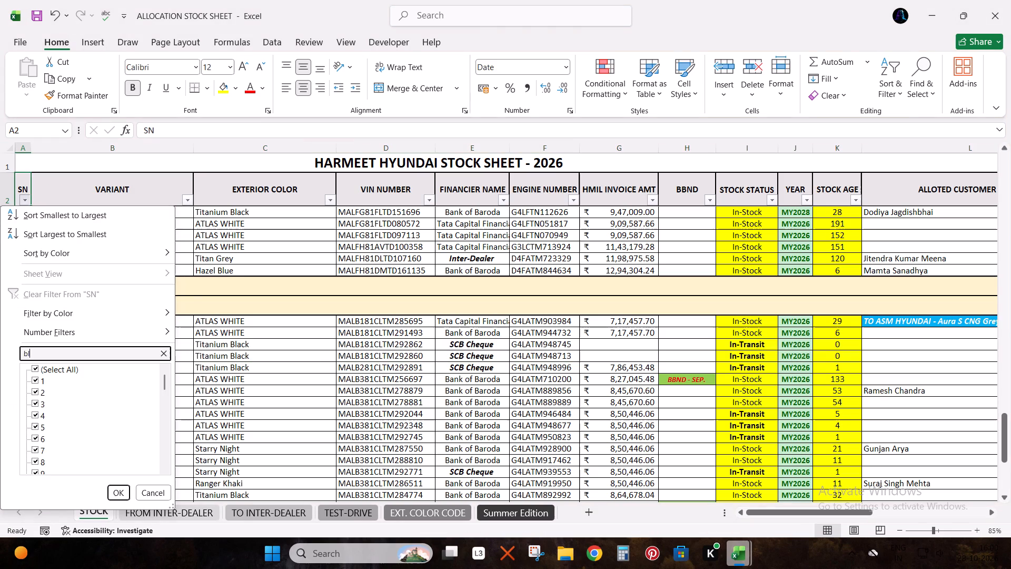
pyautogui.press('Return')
# Move down the filtered model headings towards the new vehicle rows that have no serial number.
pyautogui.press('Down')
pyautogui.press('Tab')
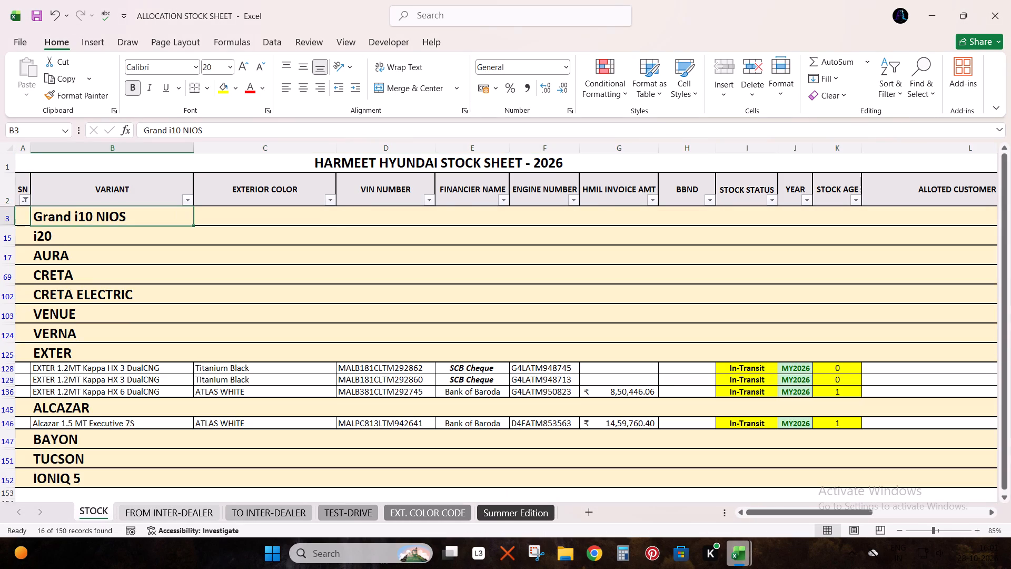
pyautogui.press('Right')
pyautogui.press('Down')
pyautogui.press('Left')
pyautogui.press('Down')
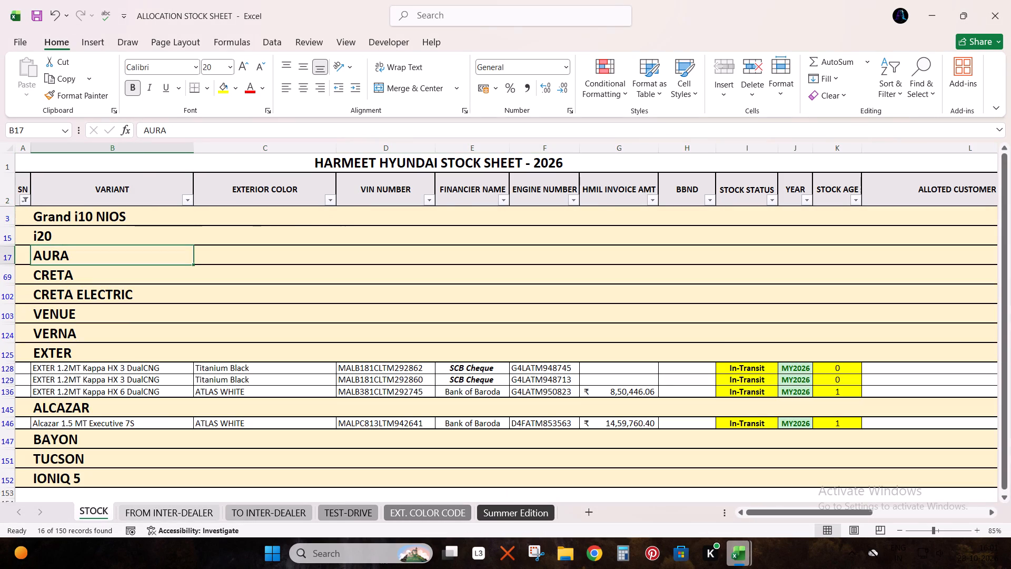
# Open the BOOKING LIST workbook from the desktop and return to the open Excel workbooks.
pyautogui.click(1010, 568)
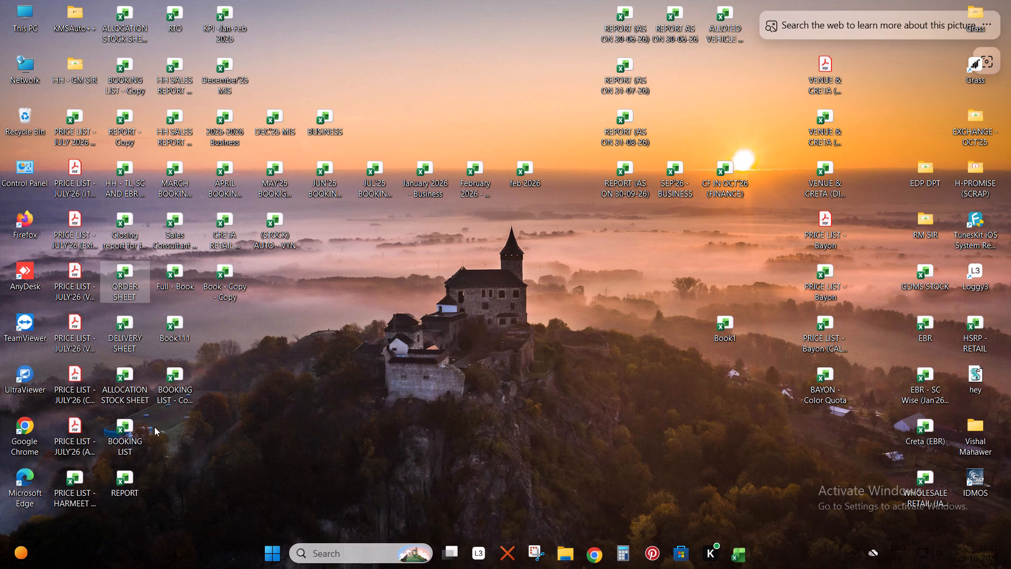
pyautogui.doubleClick(137, 449)
pyautogui.click(740, 557)
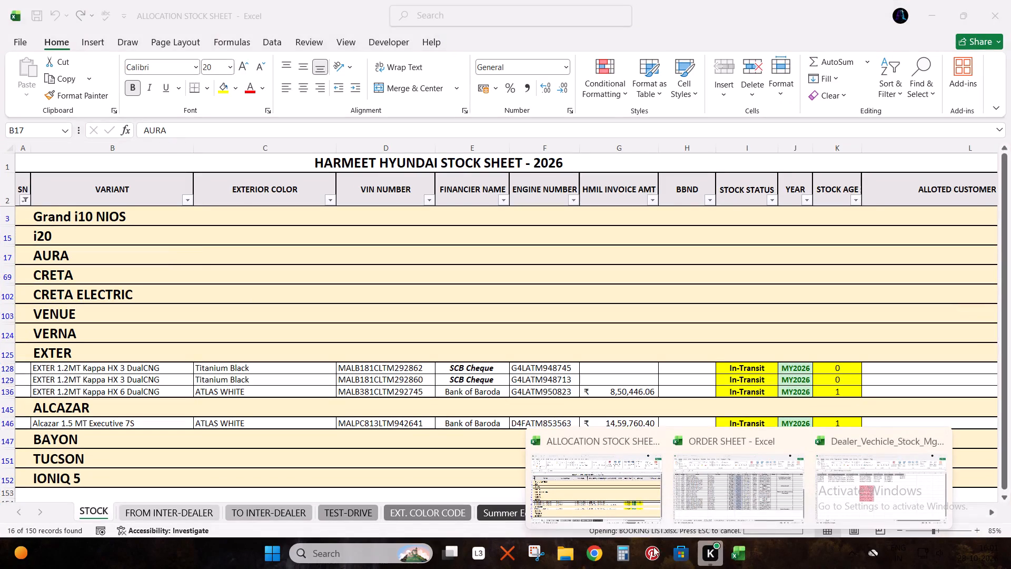
# Switch to the Chrome window with the GDMS, mailbox and WhatsApp Business pages.
pyautogui.click(584, 556)
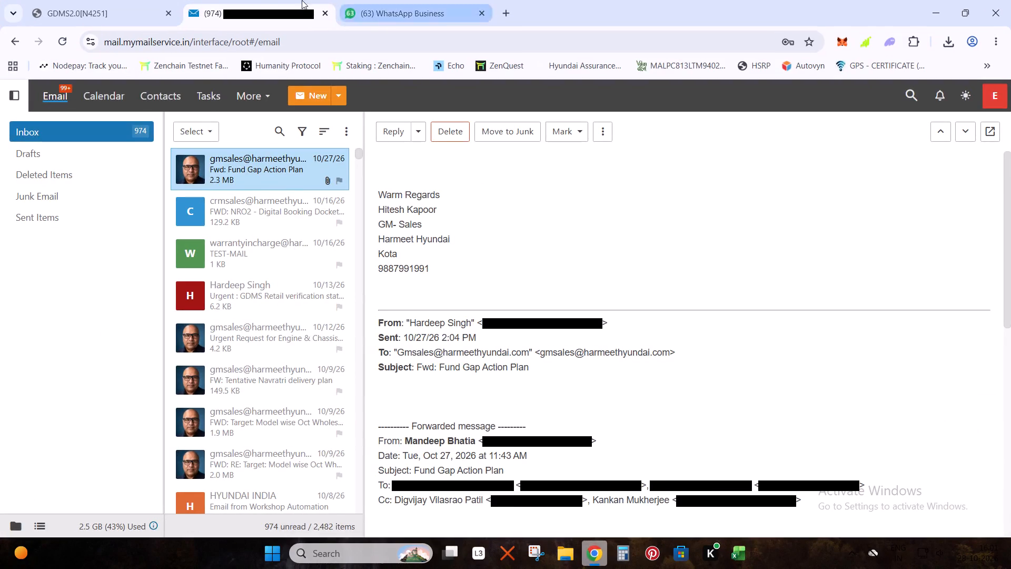
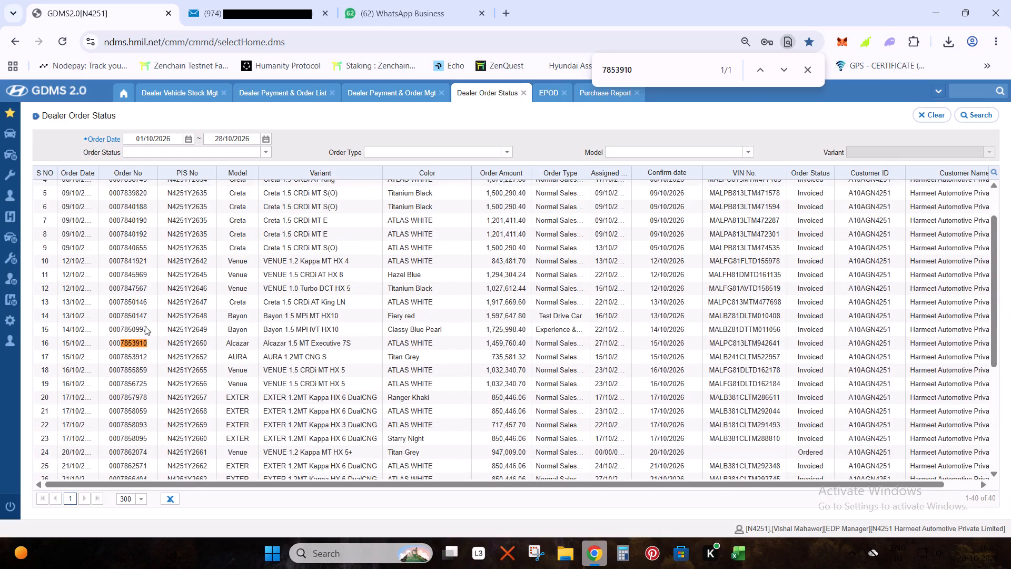
pyautogui.click(160, 339)
pyautogui.moveTo(708, 343); pyautogui.dragTo(718, 344)
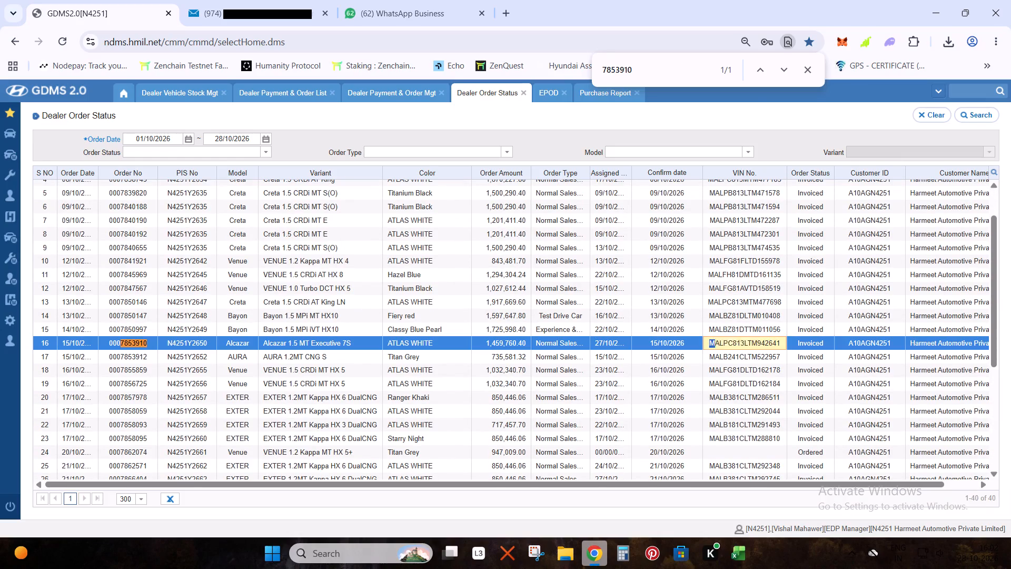
pyautogui.moveTo(718, 344); pyautogui.dragTo(779, 344)
pyautogui.hotkey('ctrl', 'c')
pyautogui.hotkey('alt', 'Tab')
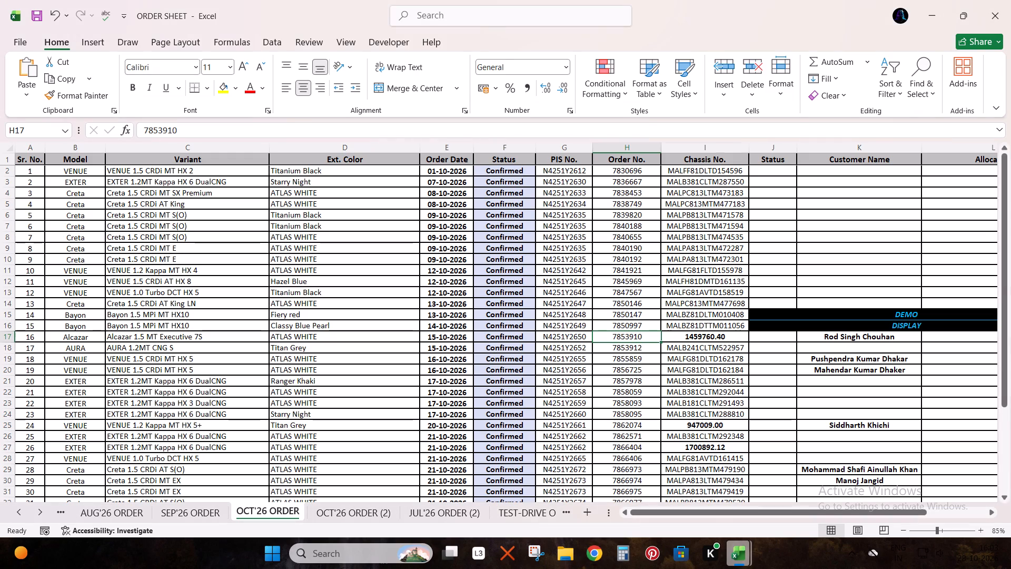
pyautogui.press('Right')
pyautogui.hotkey('ctrl', 'v')
pyautogui.press('Up')
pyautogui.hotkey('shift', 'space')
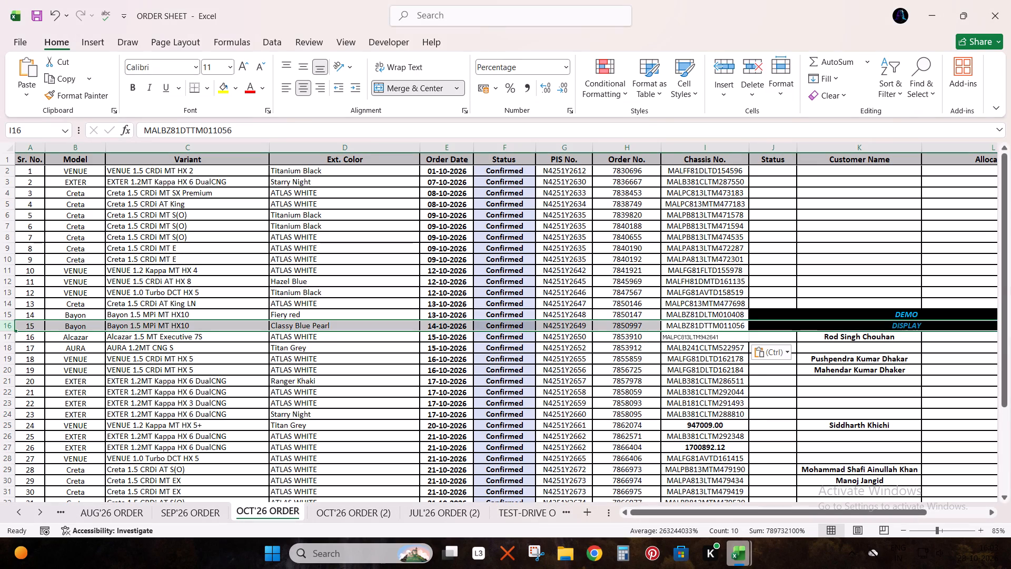
pyautogui.press('Down')
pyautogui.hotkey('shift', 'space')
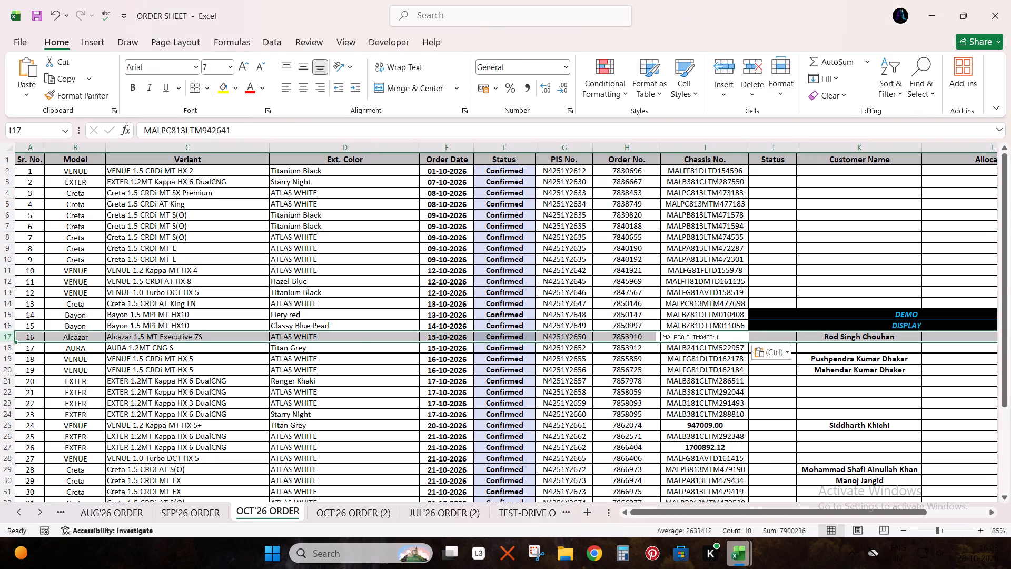
pyautogui.hotkey('alt', 'Tab')
pyautogui.click(447, 192)
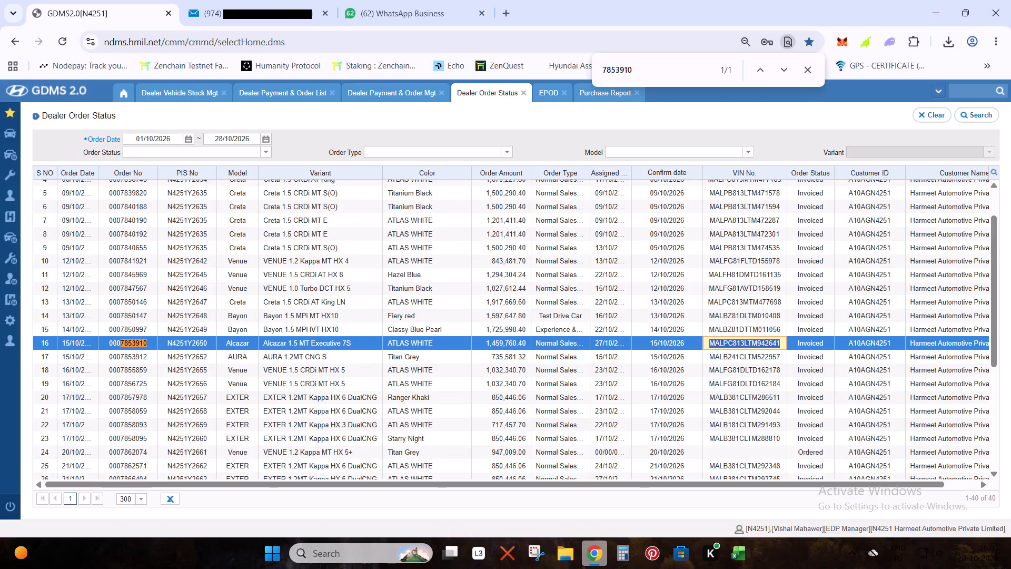
pyautogui.hotkey('alt', 'Tab')
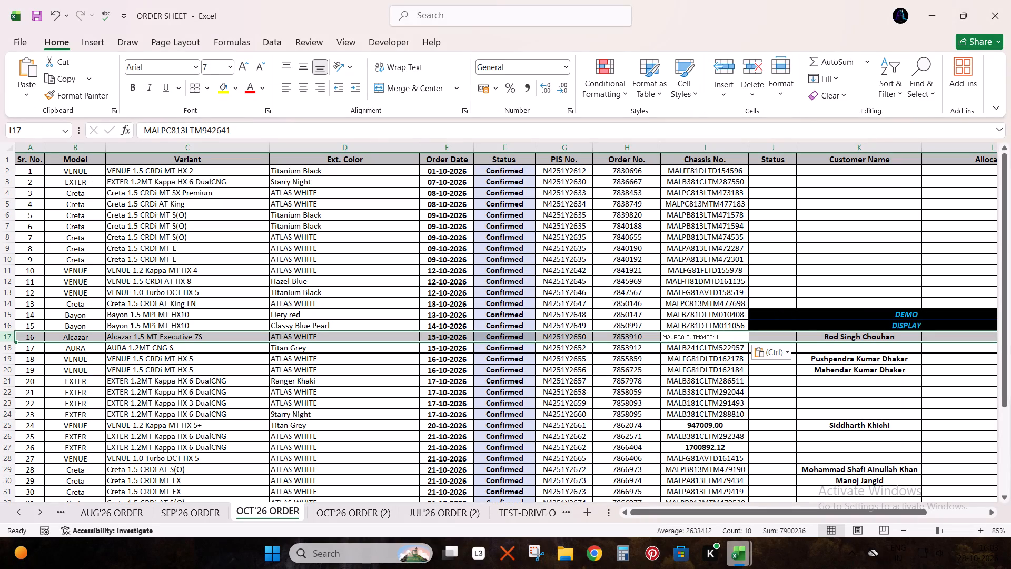
# Look up order 7862074 in the GDMS Dealer Order Status list and check its VIN and order status.
pyautogui.click(637, 425)
pyautogui.hotkey('ctrl', 'c')
pyautogui.hotkey('alt', 'Tab')
pyautogui.hotkey('ctrl', 'f')
pyautogui.hotkey('ctrl', 'v')
pyautogui.press('Return')
pyautogui.scroll(-2, 527, 314)
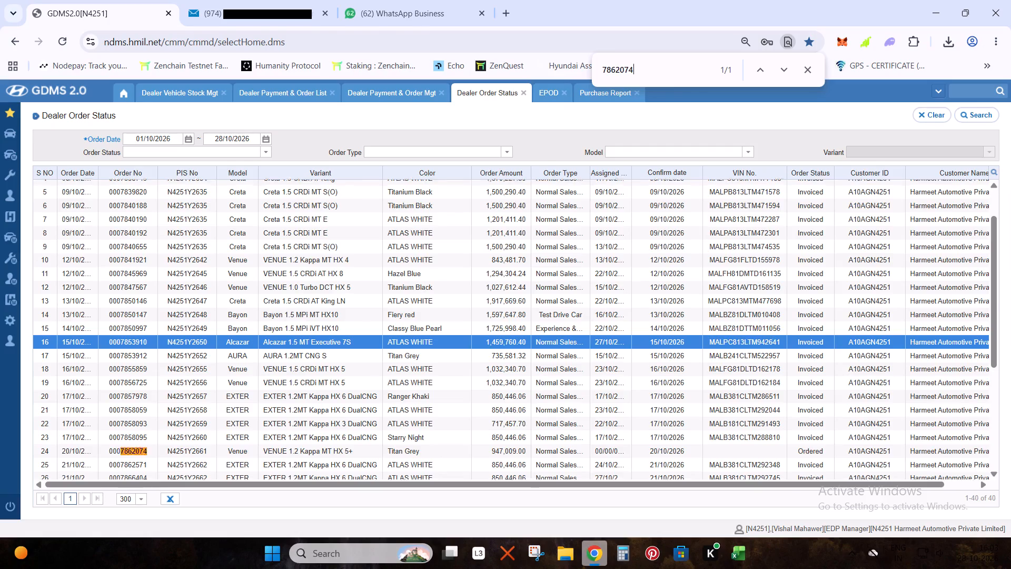
pyautogui.scroll(-2, 507, 326)
pyautogui.scroll(-2, 186, 328)
pyautogui.click(225, 251)
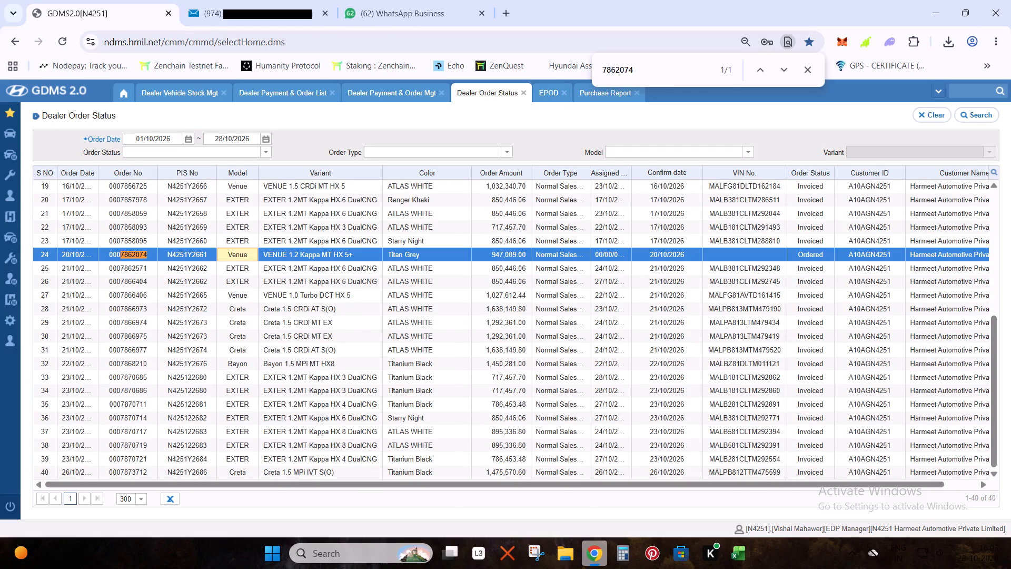
pyautogui.hotkey('alt', 'Tab')
pyautogui.scroll(-1, 667, 400)
pyautogui.click(644, 411)
pyautogui.hotkey('ctrl', 'c')
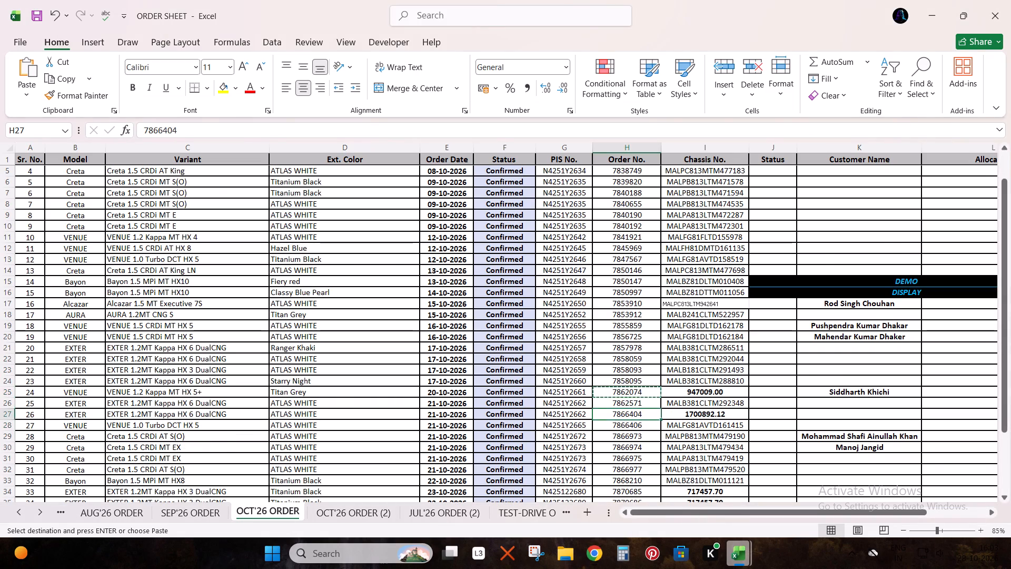
pyautogui.hotkey('alt', 'Tab')
pyautogui.hotkey('ctrl', 'f')
pyautogui.hotkey('ctrl', 'v')
pyautogui.press('Return')
pyautogui.scroll(-3, 586, 337)
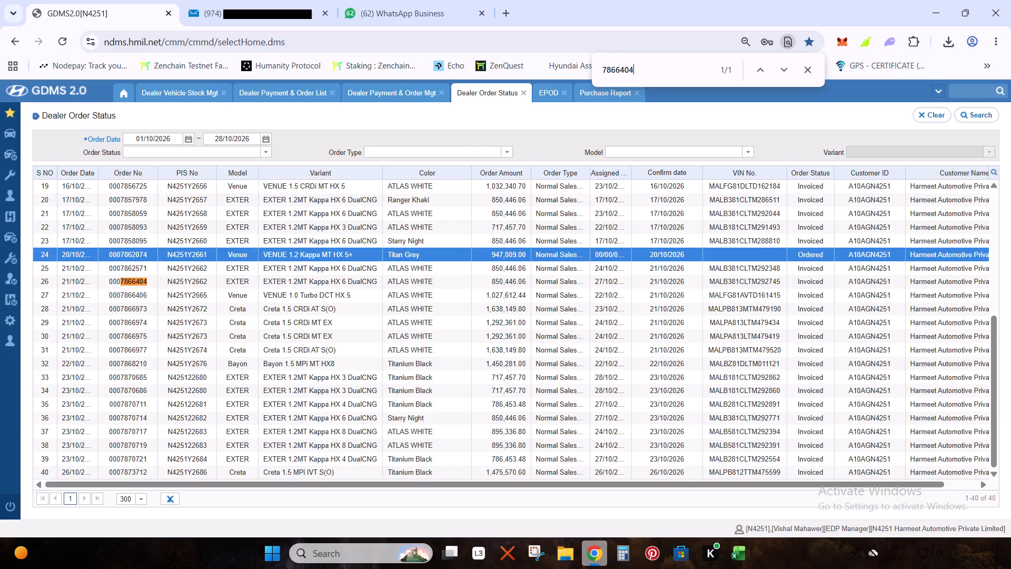
pyautogui.click(264, 279)
pyautogui.scroll(-2, 473, 311)
pyautogui.moveTo(706, 282); pyautogui.dragTo(777, 282)
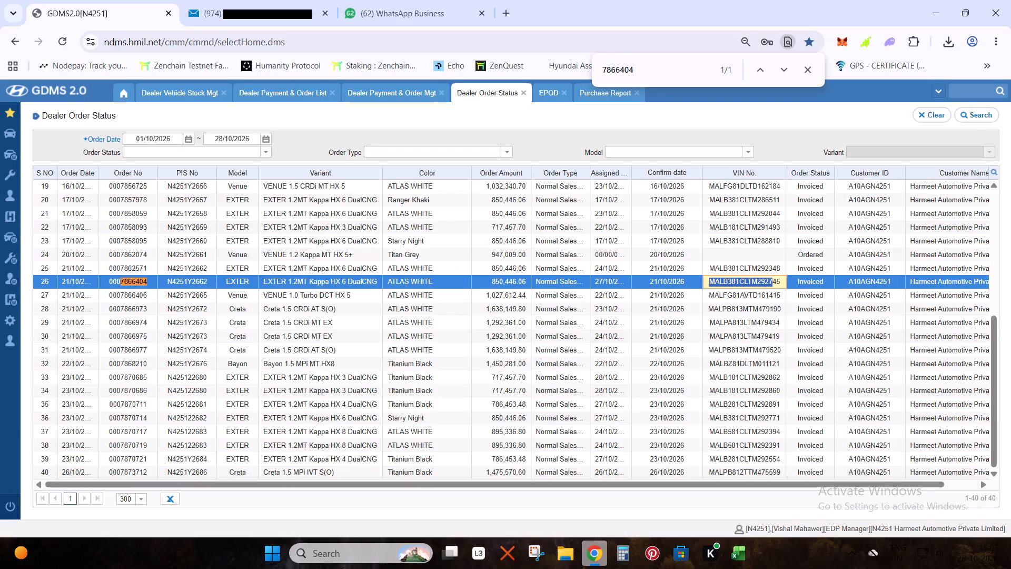
pyautogui.moveTo(777, 282); pyautogui.dragTo(780, 282)
pyautogui.hotkey('ctrl', 'c')
pyautogui.hotkey('alt', 'Tab')
pyautogui.press('Right')
pyautogui.hotkey('ctrl', 'v')
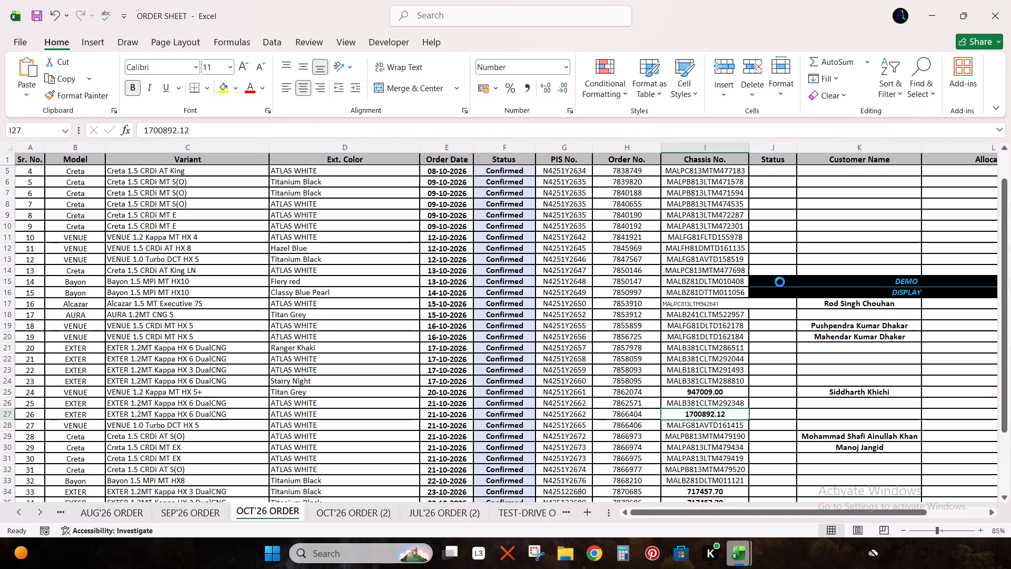
pyautogui.press('Escape')
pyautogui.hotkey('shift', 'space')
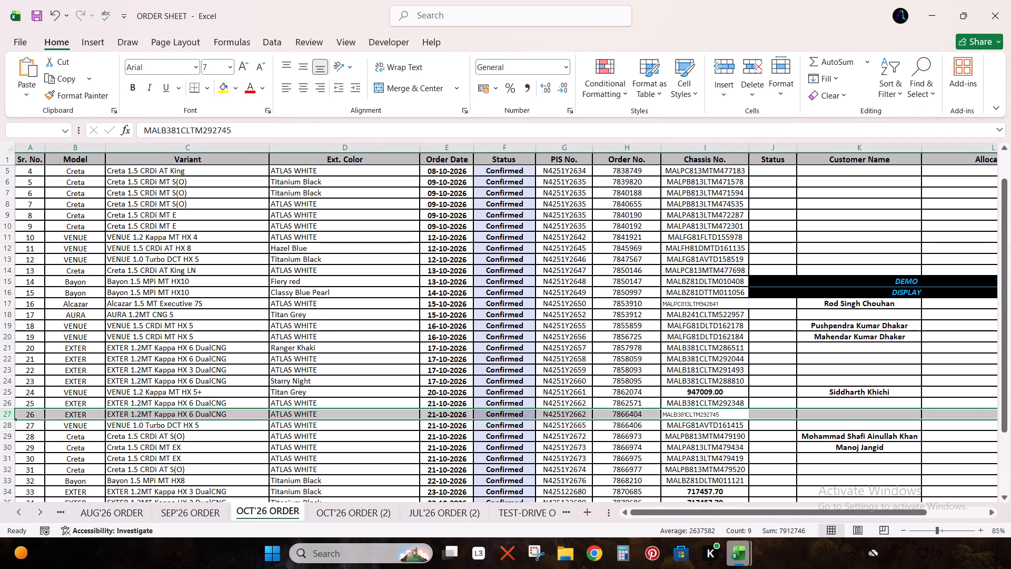
pyautogui.hotkey('alt', 'Tab')
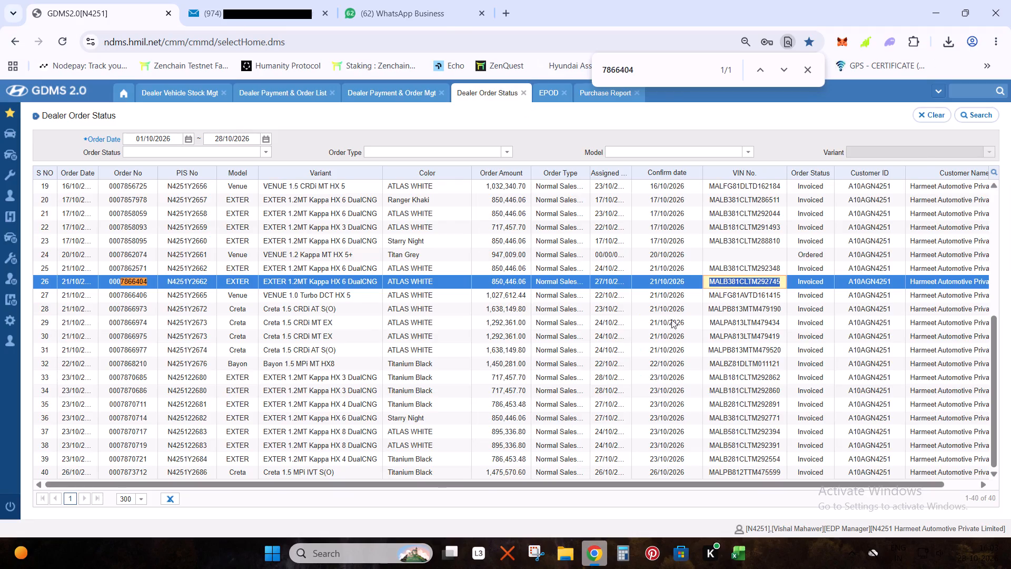
pyautogui.hotkey('alt', 'Tab')
pyautogui.scroll(-3, 768, 420)
pyautogui.click(646, 388)
pyautogui.hotkey('ctrl', 'c')
pyautogui.hotkey('alt', 'Tab')
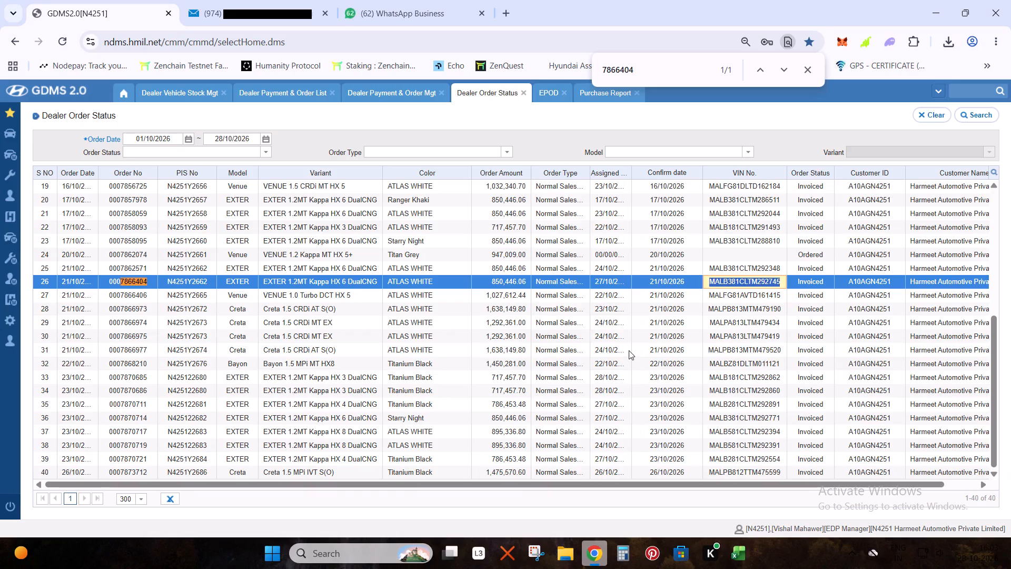
pyautogui.hotkey('ctrl', 'f')
pyautogui.hotkey('ctrl', 'v')
pyautogui.press('Return')
pyautogui.scroll(-4, 617, 348)
pyautogui.click(150, 377)
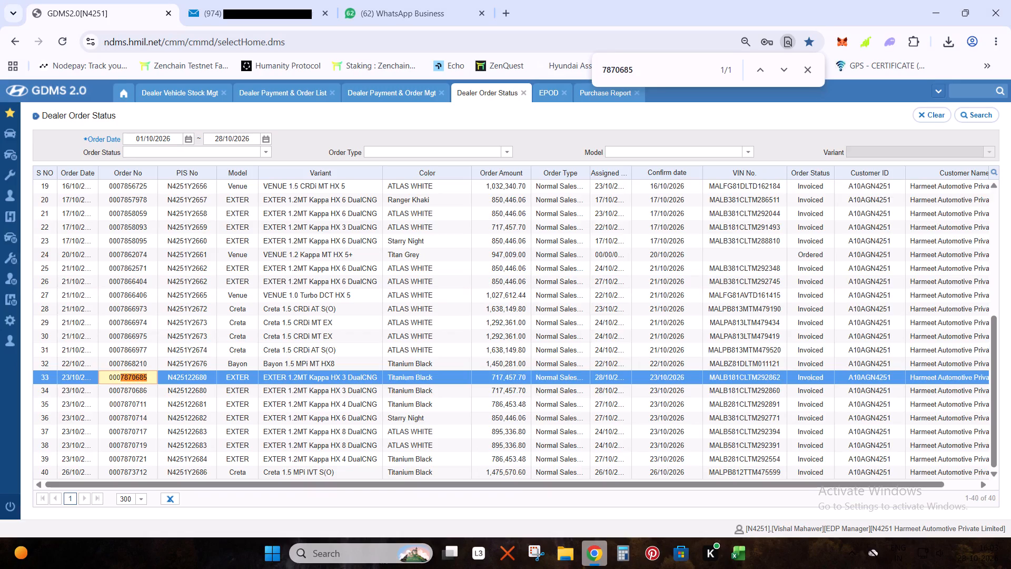
pyautogui.moveTo(708, 381); pyautogui.dragTo(782, 380)
pyautogui.hotkey('ctrl', 'c')
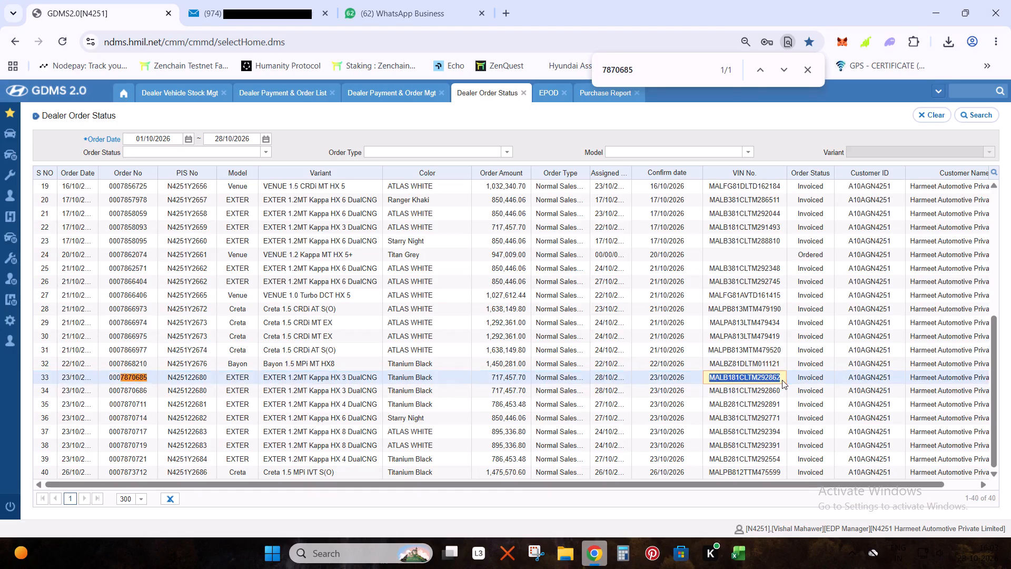
pyautogui.hotkey('alt', 'Tab')
pyautogui.press('Right')
pyautogui.hotkey('ctrl', 'v')
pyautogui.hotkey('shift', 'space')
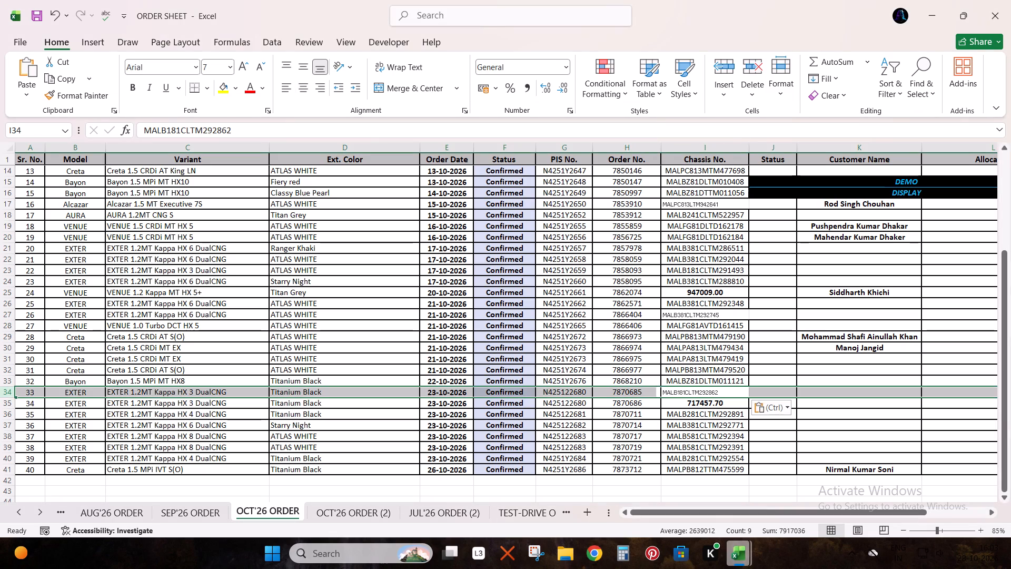
pyautogui.hotkey('alt', 'Tab')
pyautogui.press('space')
pyautogui.hotkey('alt', 'Tab')
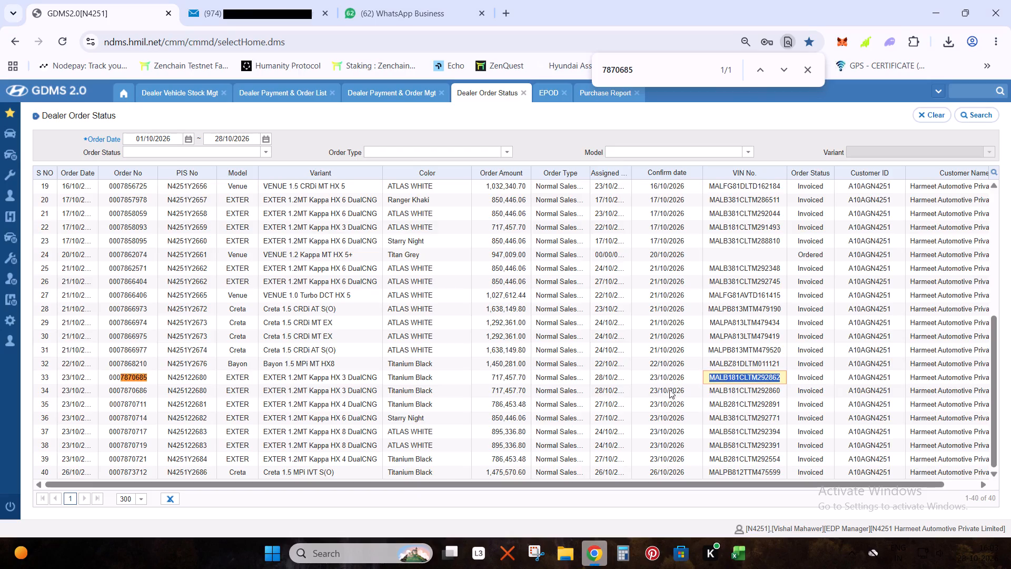
pyautogui.click(642, 403)
pyautogui.hotkey('ctrl', 'c')
pyautogui.hotkey('alt', 'Tab')
pyautogui.hotkey('ctrl', 'f')
pyautogui.hotkey('ctrl', 'v')
pyautogui.press('Return')
pyautogui.scroll(-3, 373, 396)
pyautogui.click(304, 385)
pyautogui.moveTo(707, 392); pyautogui.dragTo(711, 392)
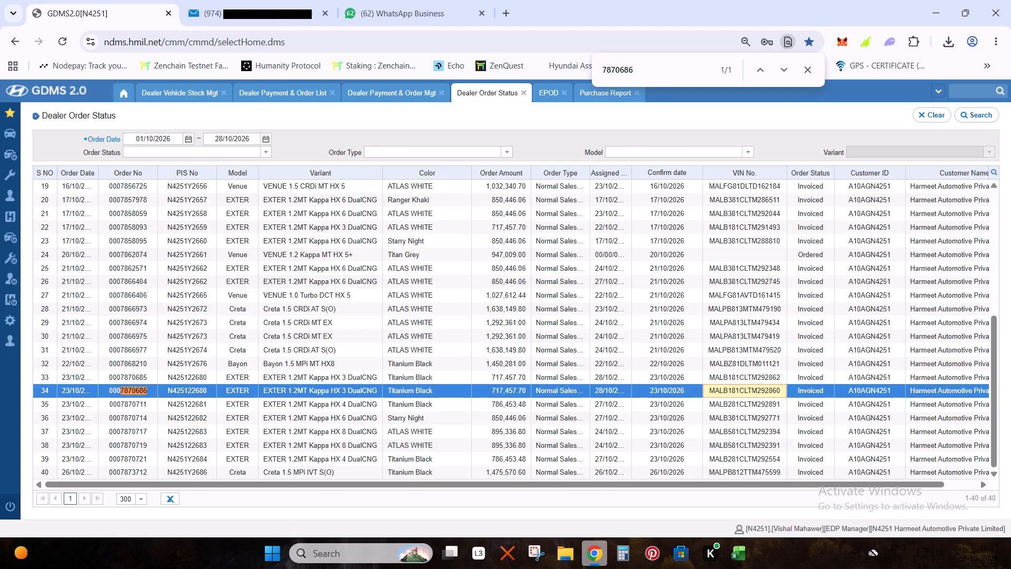
pyautogui.moveTo(711, 392); pyautogui.dragTo(781, 392)
pyautogui.hotkey('ctrl', 'c')
pyautogui.hotkey('alt', 'Tab')
pyautogui.press('Right')
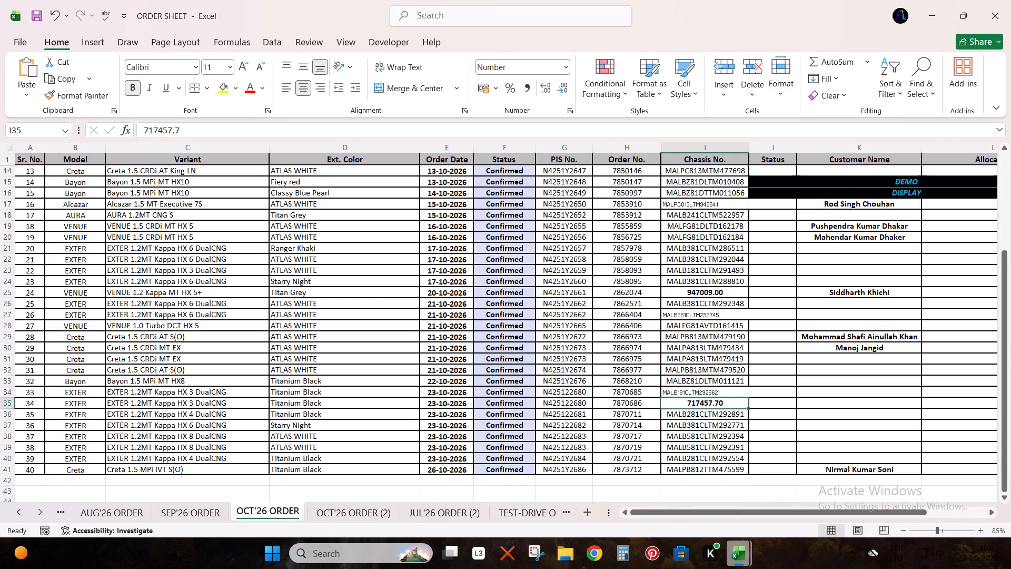
pyautogui.hotkey('ctrl', 'v')
# Apply the formatting of existing chassis number cells to the newly pasted EXTER and Alcazar chassis numbers with Format Painter, and save the order sheet.
pyautogui.click(714, 338)
pyautogui.click(68, 100)
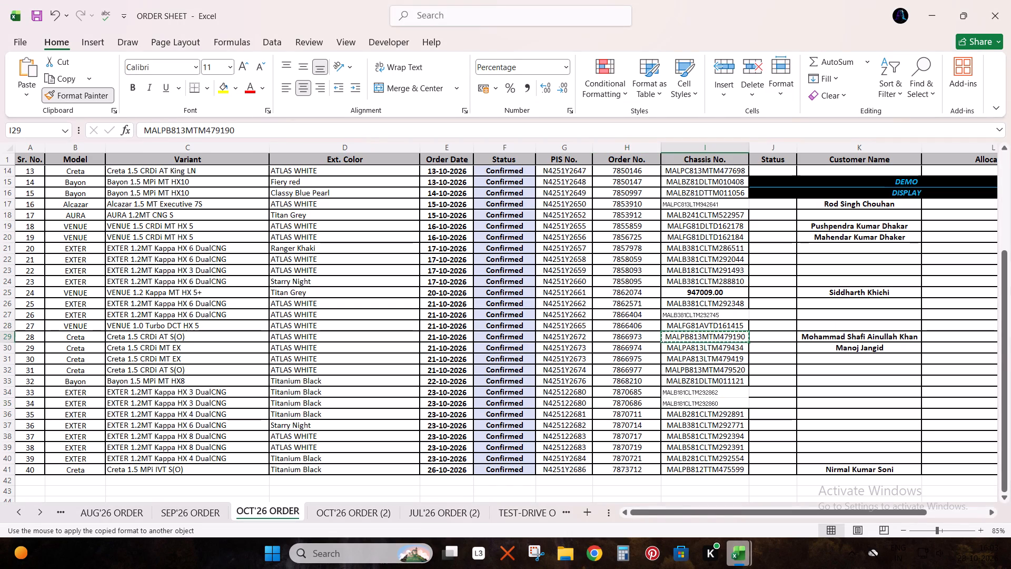
pyautogui.moveTo(699, 303); pyautogui.dragTo(700, 446)
pyautogui.click(701, 255)
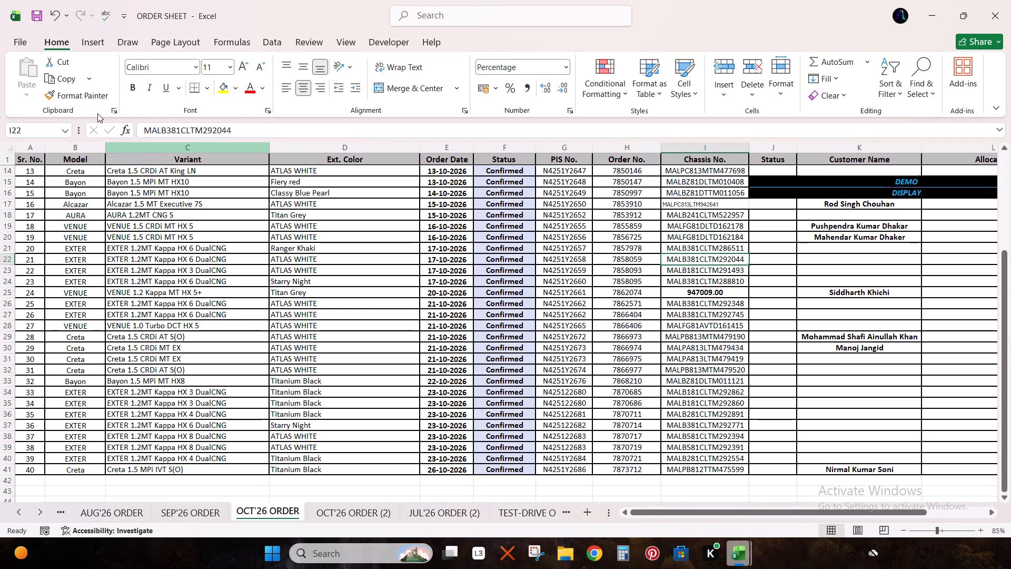
pyautogui.click(87, 95)
pyautogui.click(692, 203)
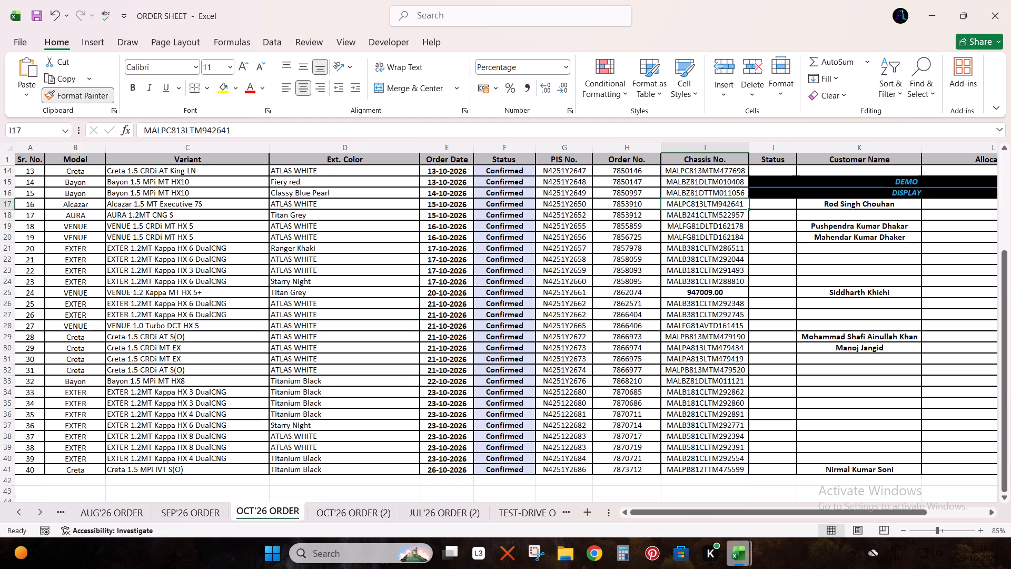
pyautogui.hotkey('ctrl', 's')
# Check the Chassis No. and Order No. columns through the last October order and save the order sheet again.
pyautogui.hotkey('ctrl', 'Down')
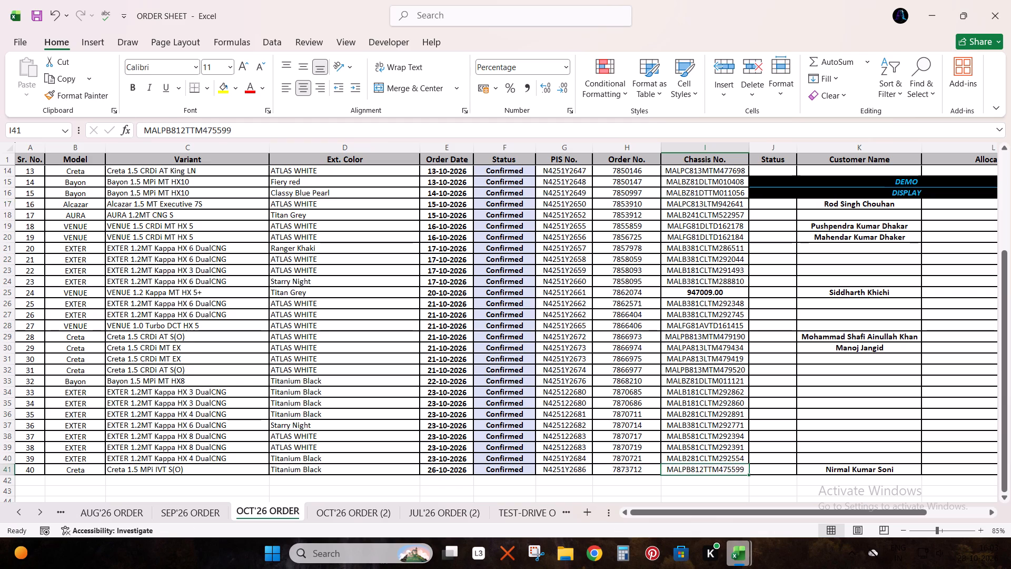
pyautogui.press('Up')
pyautogui.press('Left')
pyautogui.press('Up')
pyautogui.hotkey('ctrl', 'Up')
pyautogui.press('Down')
pyautogui.hotkey('ctrl', 'Down')
pyautogui.press('Down')
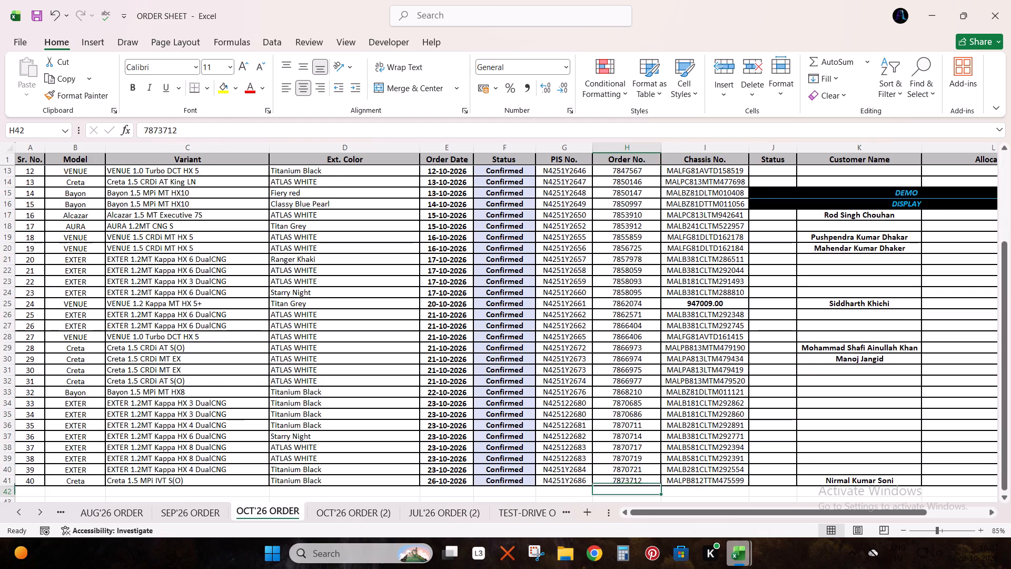
pyautogui.hotkey('ctrl', 'Left')
pyautogui.hotkey('ctrl', 'Left')
pyautogui.hotkey('ctrl', 's')
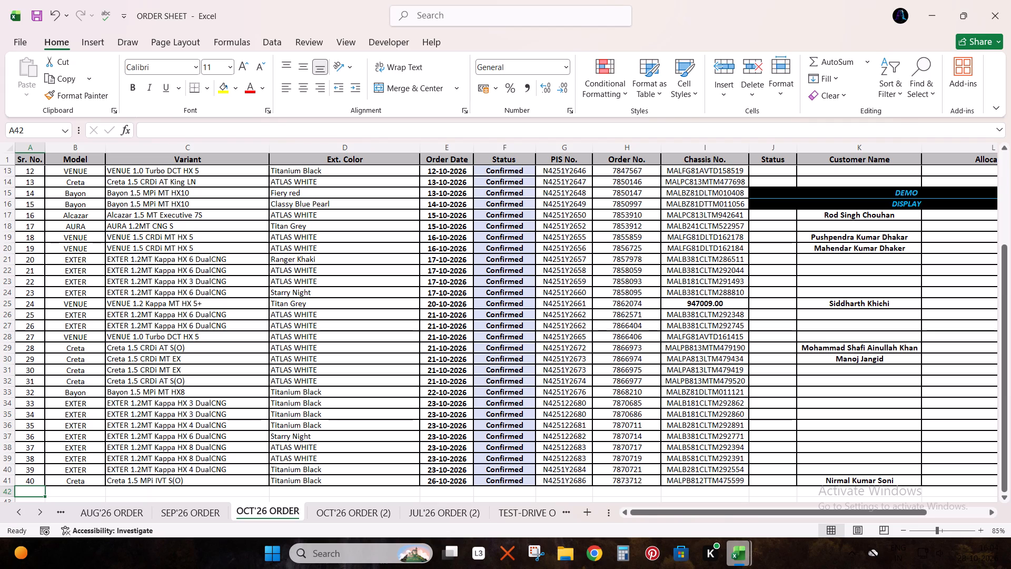
pyautogui.hotkey('alt', 'Tab')
pyautogui.hotkey('alt', 'Tab')
pyautogui.hotkey('alt', 'Tab')
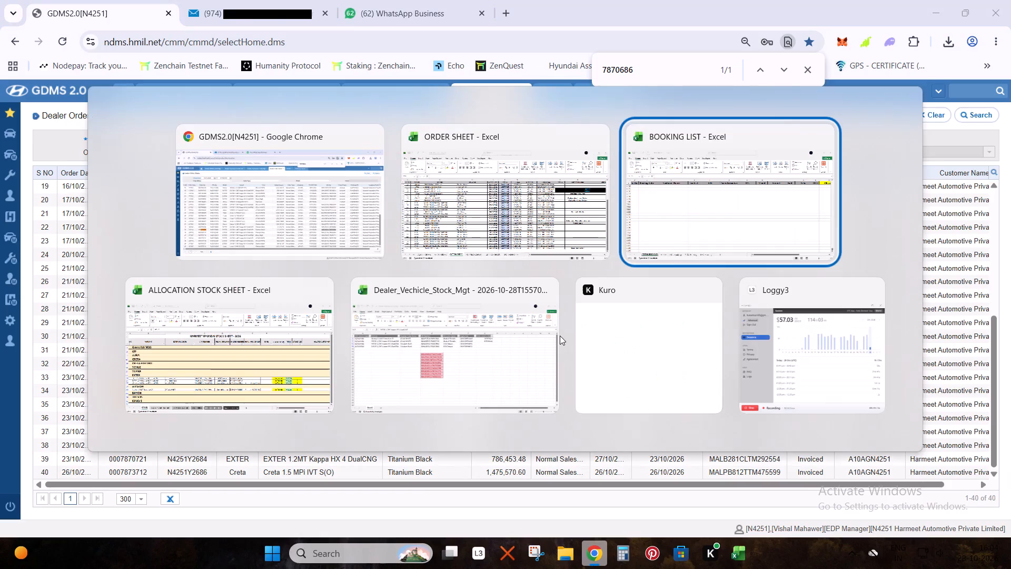
pyautogui.hotkey('alt', 'Tab')
pyautogui.click(414, 368)
pyautogui.hotkey('ctrl', 'c')
pyautogui.hotkey('alt', 'Tab')
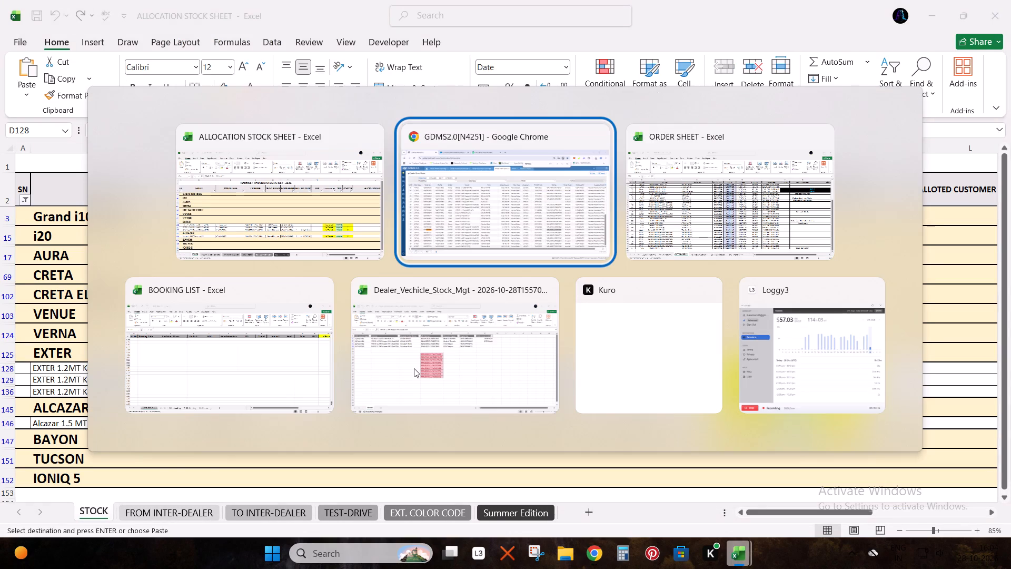
pyautogui.hotkey('alt', 'Tab')
pyautogui.press('Right')
pyautogui.hotkey('ctrl', 'f')
pyautogui.hotkey('ctrl', 'g')
pyautogui.hotkey('ctrl', 'v')
pyautogui.press('Return')
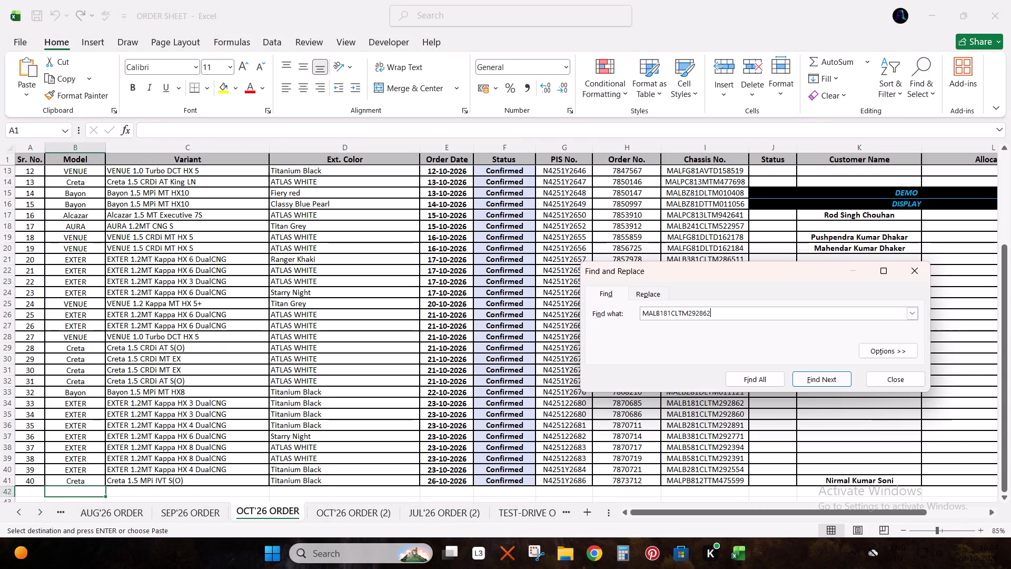
pyautogui.press('Return')
pyautogui.press('Return')
pyautogui.press('Return')
pyautogui.press('Escape')
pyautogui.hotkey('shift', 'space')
pyautogui.hotkey('alt', 'Tab')
pyautogui.press('Down')
pyautogui.hotkey('ctrl', 'c')
pyautogui.hotkey('alt', 'Tab')
pyautogui.press('Right')
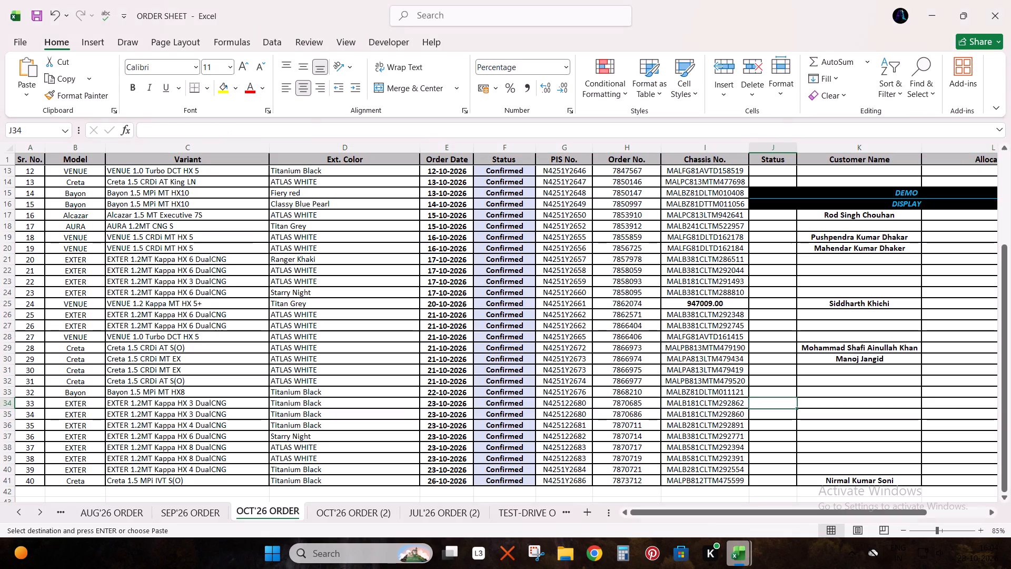
pyautogui.hotkey('ctrl', 'f')
pyautogui.hotkey('ctrl', 'v')
pyautogui.press('Return')
pyautogui.press('Escape')
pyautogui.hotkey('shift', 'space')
pyautogui.hotkey('alt', 'Tab')
pyautogui.press('Down')
pyautogui.hotkey('ctrl', 'c')
pyautogui.hotkey('alt', 'Tab')
pyautogui.press('Right')
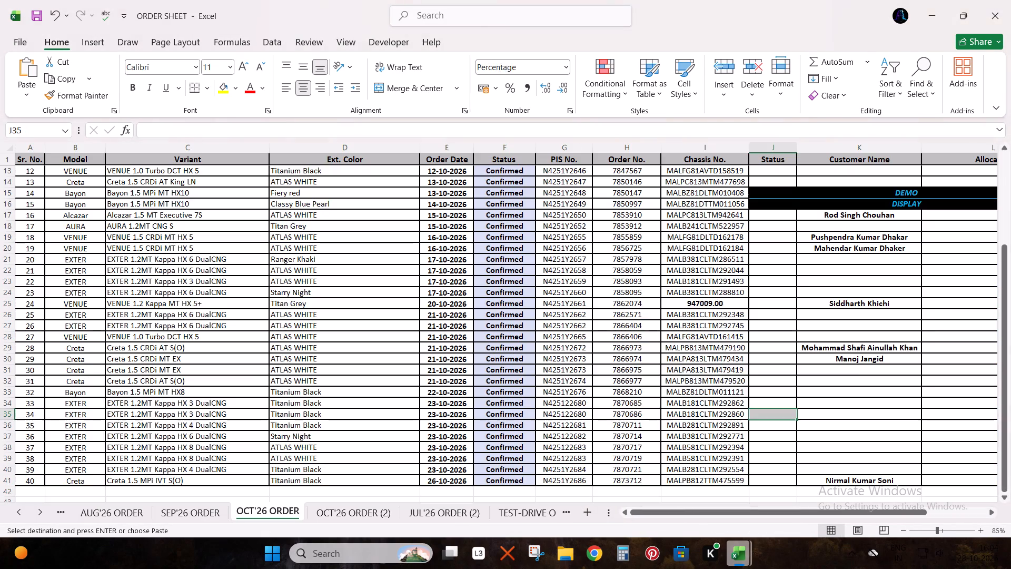
pyautogui.hotkey('ctrl', 'f')
pyautogui.hotkey('ctrl', 'v')
pyautogui.press('Return')
pyautogui.press('Escape')
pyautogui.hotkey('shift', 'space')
pyautogui.hotkey('alt', 'Tab')
pyautogui.press('Down')
pyautogui.press('Down')
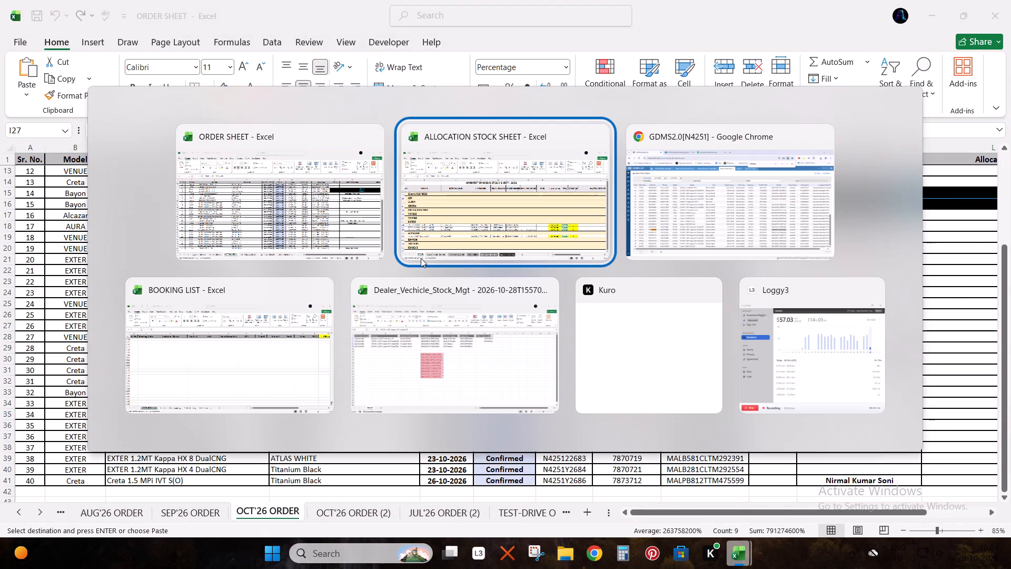
pyautogui.press('Return')
pyautogui.press('Down')
pyautogui.press('Down')
pyautogui.press('Down')
pyautogui.press('Up')
pyautogui.hotkey('ctrl', 'c')
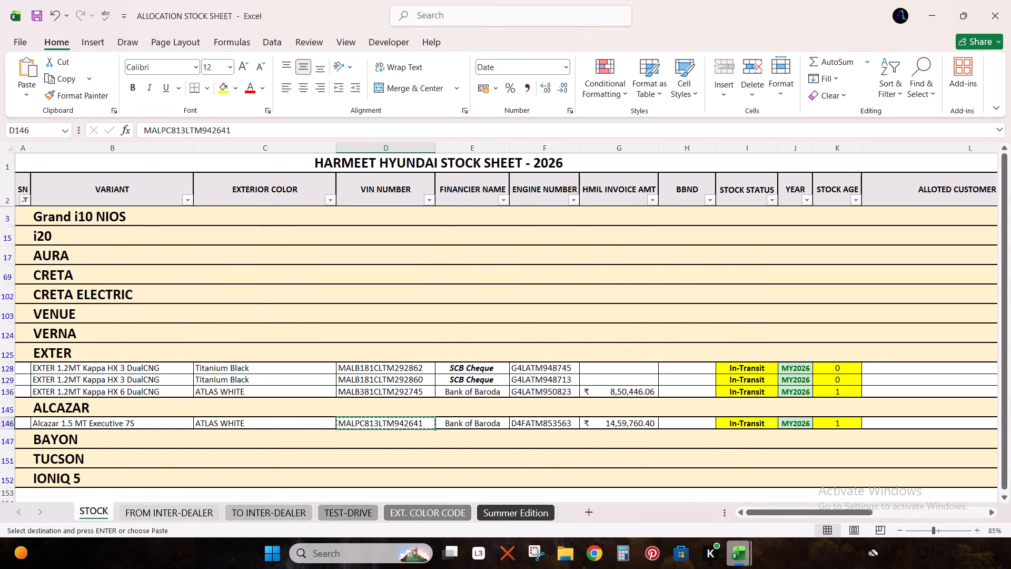
pyautogui.hotkey('alt', 'Tab')
pyautogui.press('Right')
pyautogui.hotkey('ctrl', 'f')
pyautogui.hotkey('ctrl', 'v')
pyautogui.press('Return')
pyautogui.press('Return')
pyautogui.press('Escape')
pyautogui.press('Right')
pyautogui.press('Right')
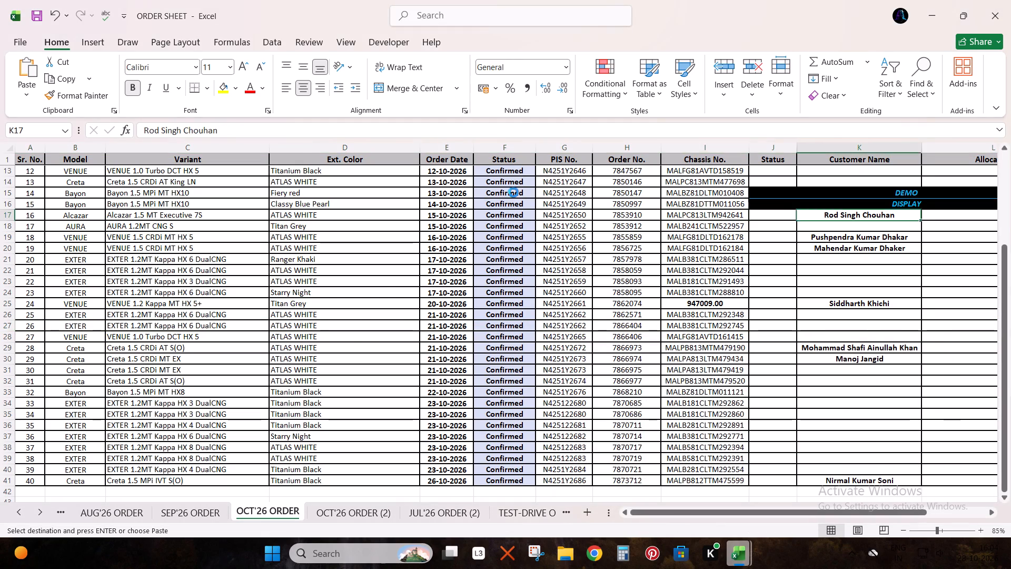
# Search the booking list's TOTAL BOOKING sheet for the customer name copied from the Alcazar order row.
pyautogui.hotkey('ctrl', 'c')
pyautogui.hotkey('alt', 'Tab')
pyautogui.hotkey('alt', 'Tab')
pyautogui.hotkey('alt', 'Tab')
pyautogui.press('Right')
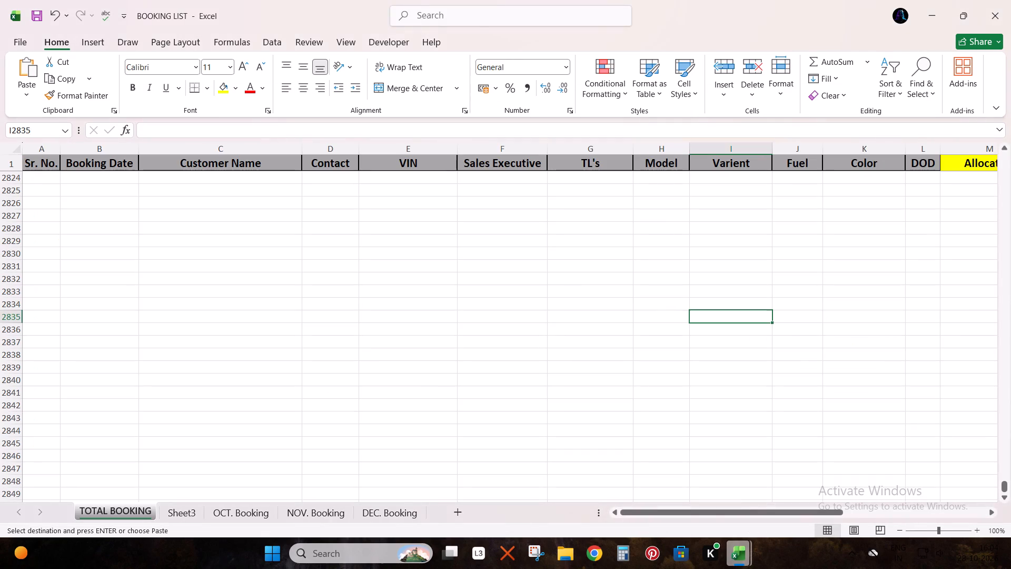
pyautogui.hotkey('ctrl', 'f')
pyautogui.hotkey('ctrl', 'v')
pyautogui.press('Return')
pyautogui.press('Escape')
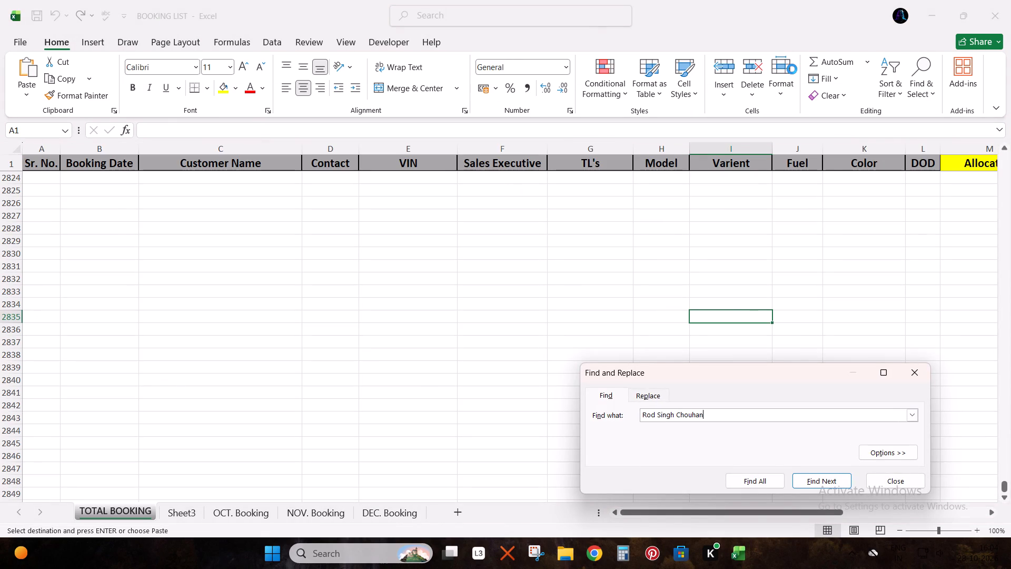
# Copy the customer's name through team leader from the booking list into the stock sheet's Alcazar row, starting at ALLOTED CUSTOMER NAME.
pyautogui.hotkey('shift', 'Right')
pyautogui.hotkey('shift', 'Right')
pyautogui.hotkey('shift', 'Right')
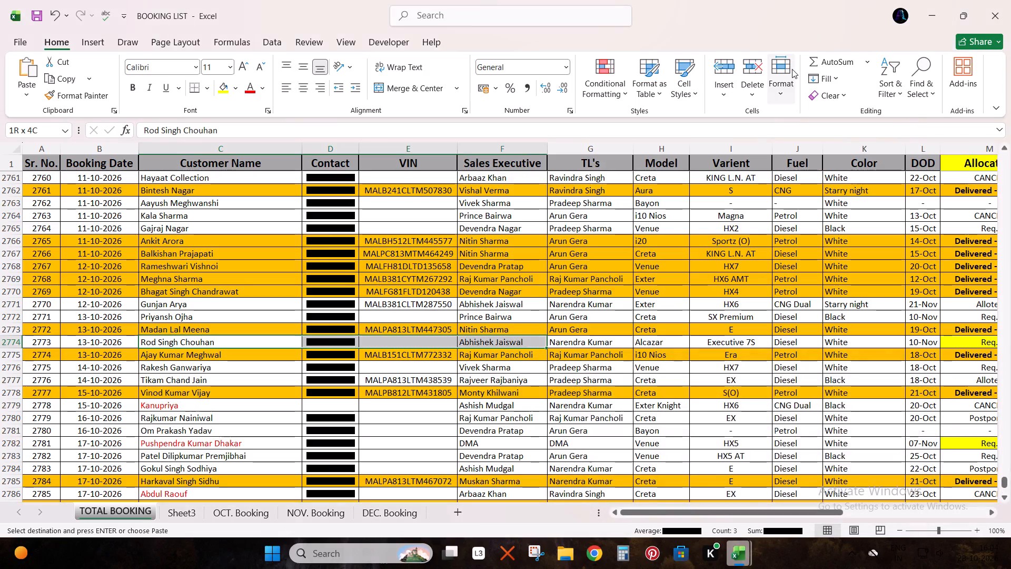
pyautogui.hotkey('shift', 'Right')
pyautogui.hotkey('ctrl', 'c')
pyautogui.hotkey('alt', 'Tab')
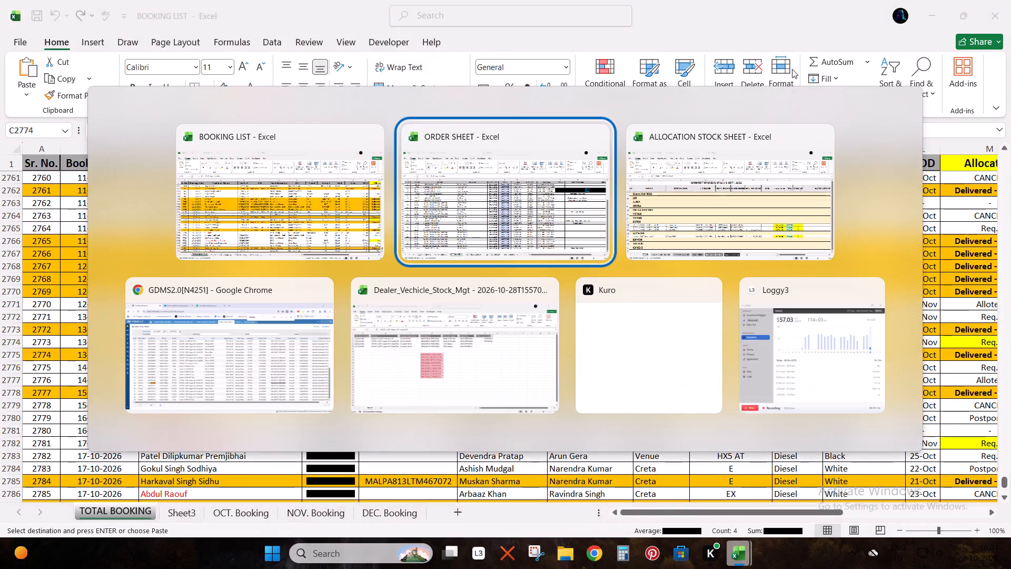
pyautogui.hotkey('alt', 'Tab')
pyautogui.hotkey('ctrl', 'Right')
pyautogui.press('Right')
pyautogui.press('Right')
pyautogui.press('Right')
pyautogui.press('Right')
pyautogui.press('Right')
pyautogui.hotkey('ctrl', 'v')
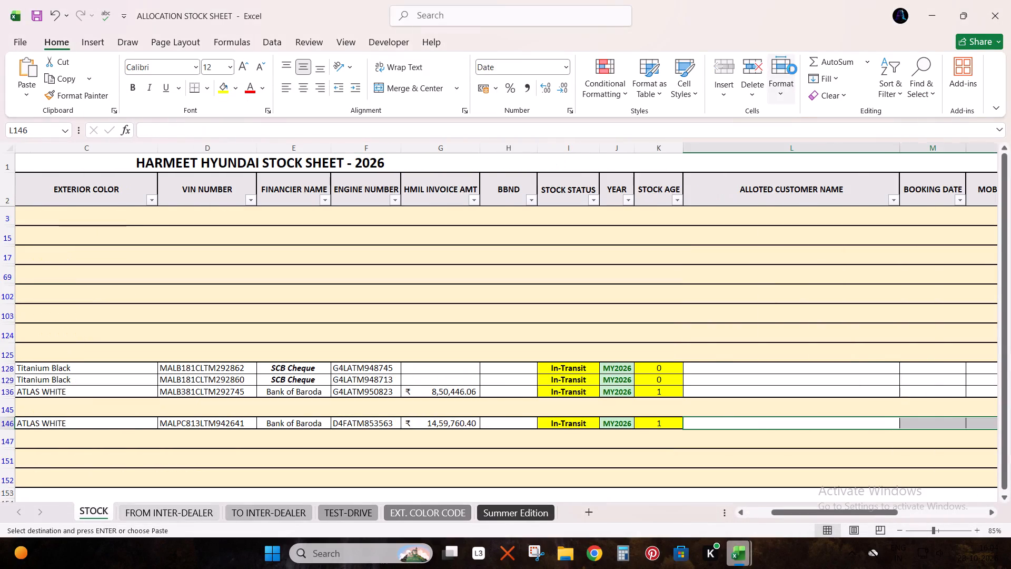
# Move the pasted contact, executive and team leader entries in the Alcazar row so they start under MOBILE NO.
pyautogui.press('Right')
pyautogui.hotkey('shift', 'Right')
pyautogui.hotkey('shift', 'Right')
pyautogui.hotkey('shift', 'Right')
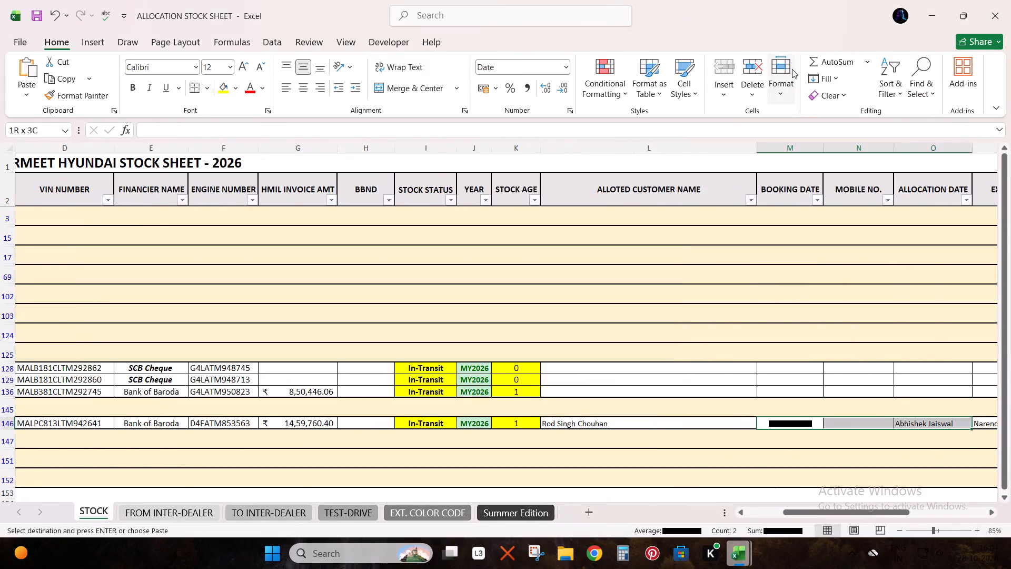
pyautogui.hotkey('ctrl', 'x')
pyautogui.hotkey('ctrl', 'Right')
pyautogui.hotkey('ctrl', 'v')
pyautogui.press('Left')
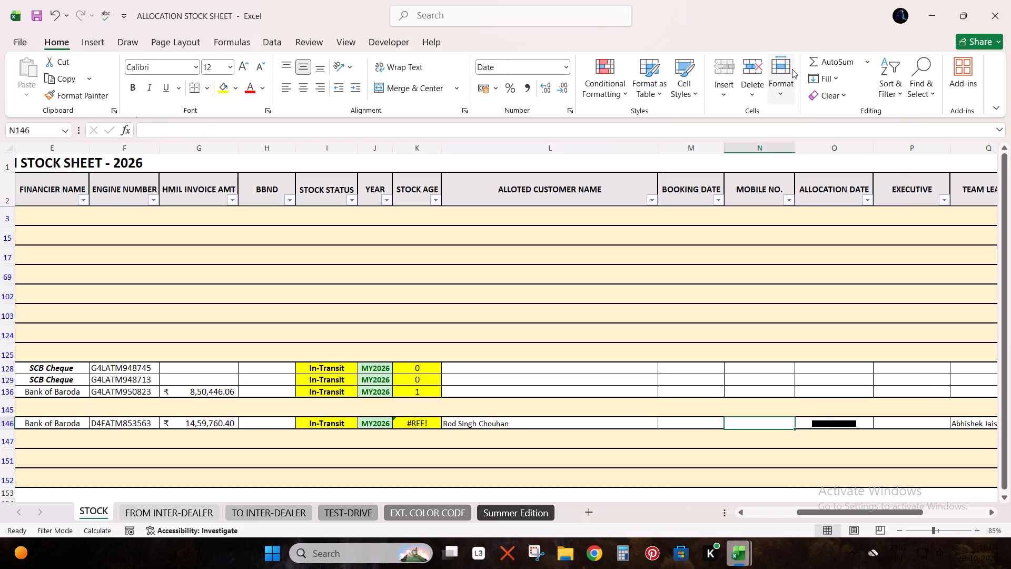
pyautogui.hotkey('ctrl', 'z')
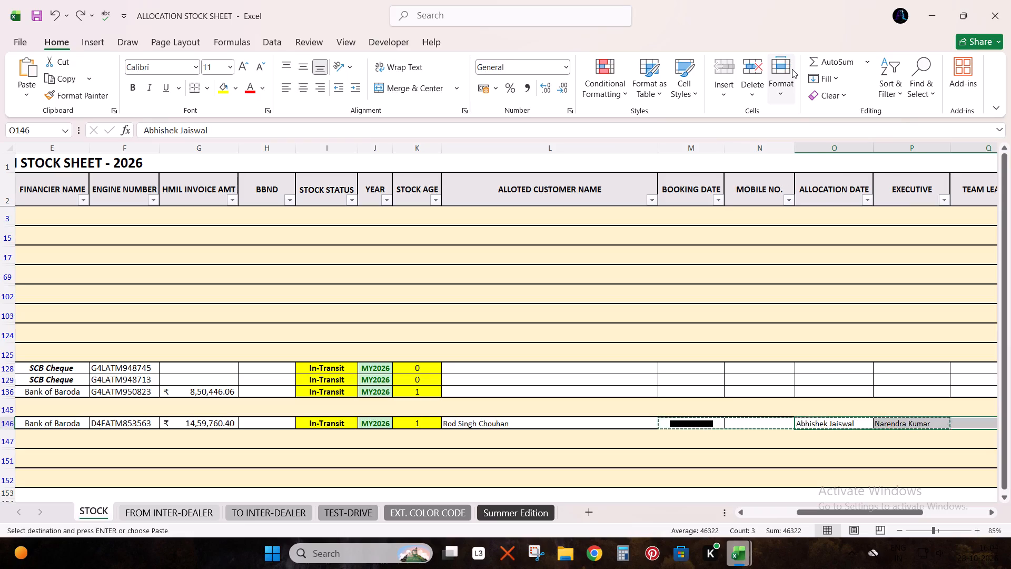
pyautogui.press('Left')
pyautogui.hotkey('ctrl', 'v')
pyautogui.press('Left')
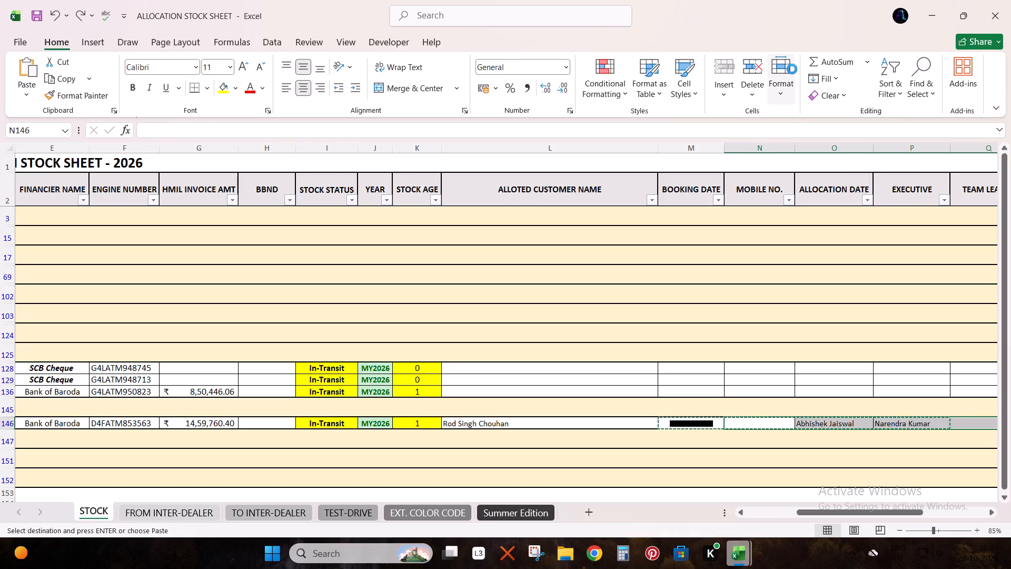
# Check the customer's booking row, then enter booking date 13-10 and allocation date 28-10 in the stock sheet's Alcazar row.
pyautogui.hotkey('alt', 'Tab')
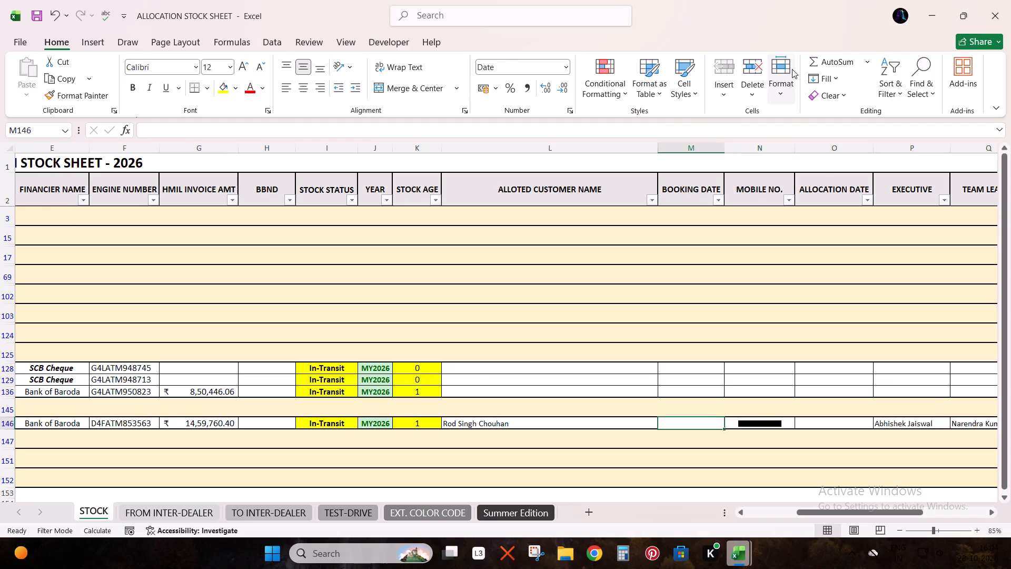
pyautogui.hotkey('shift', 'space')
pyautogui.hotkey('alt', 'Tab')
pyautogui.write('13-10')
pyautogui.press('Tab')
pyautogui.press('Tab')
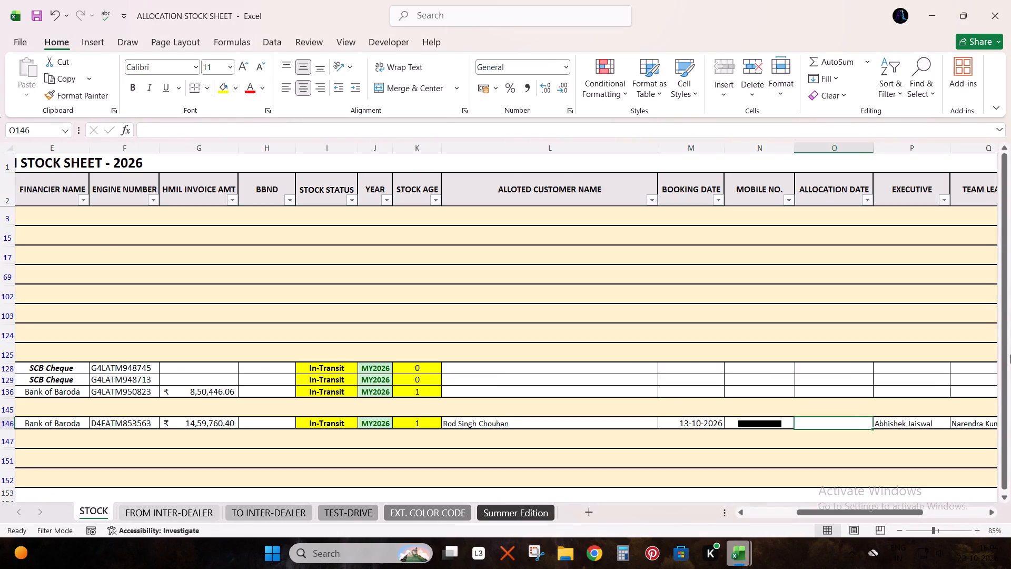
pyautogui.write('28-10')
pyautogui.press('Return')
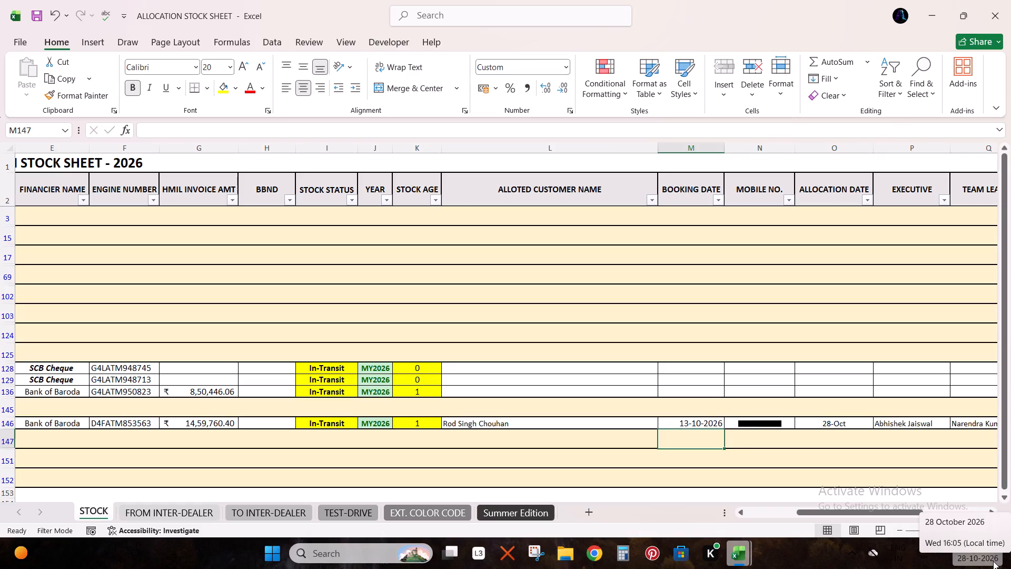
# Apply the EXTER HX 6 row's formatting from ALLOTED CUSTOMER NAME through TEAM LEADER to the Alcazar row and save the stock sheet.
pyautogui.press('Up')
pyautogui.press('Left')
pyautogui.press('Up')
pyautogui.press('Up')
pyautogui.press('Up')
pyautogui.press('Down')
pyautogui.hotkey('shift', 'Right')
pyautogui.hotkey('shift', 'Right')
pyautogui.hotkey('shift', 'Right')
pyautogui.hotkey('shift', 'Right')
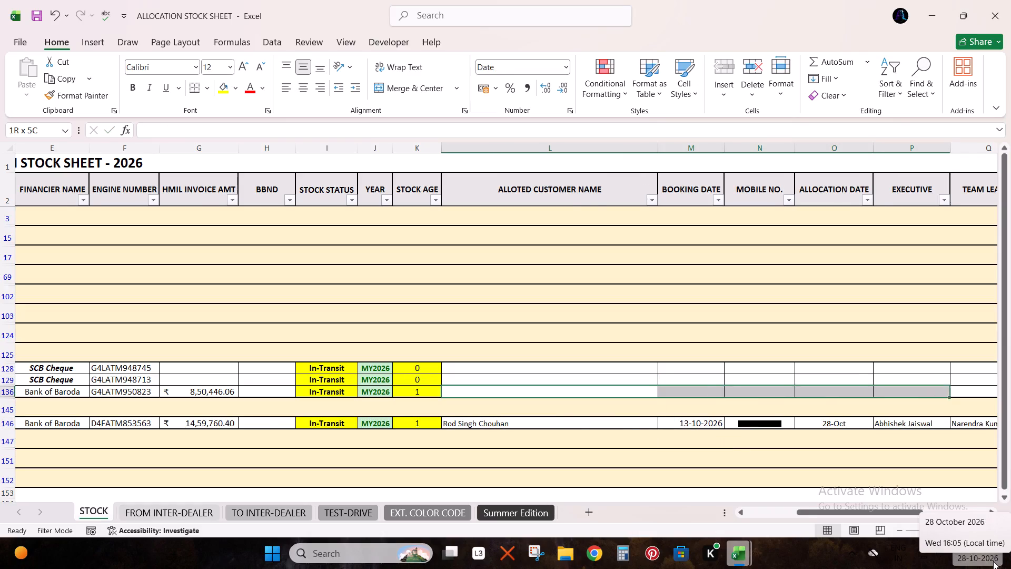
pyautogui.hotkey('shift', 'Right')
pyautogui.click(80, 89)
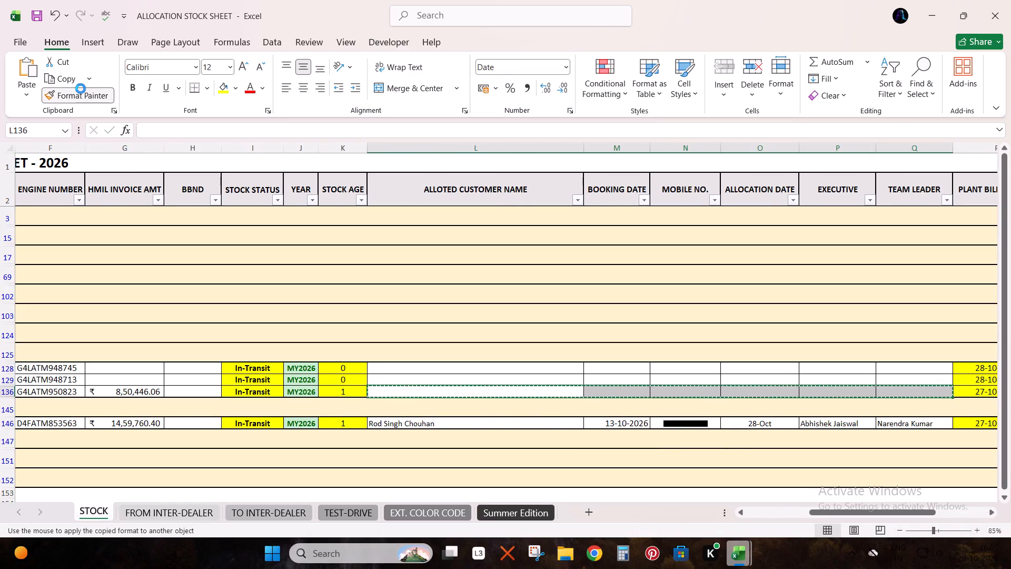
pyautogui.hotkey('ctrl', 'Down')
pyautogui.press('Right')
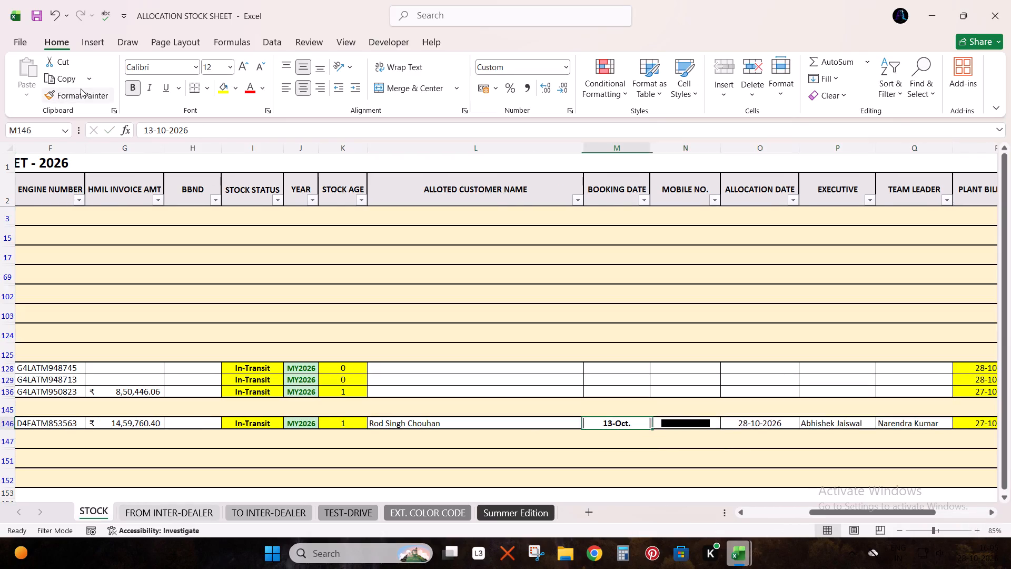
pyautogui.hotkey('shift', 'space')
pyautogui.hotkey('ctrl', 's')
# Compare the customer's booking list row with the Alcazar row in the stock sheet.
pyautogui.hotkey('alt', 'Tab')
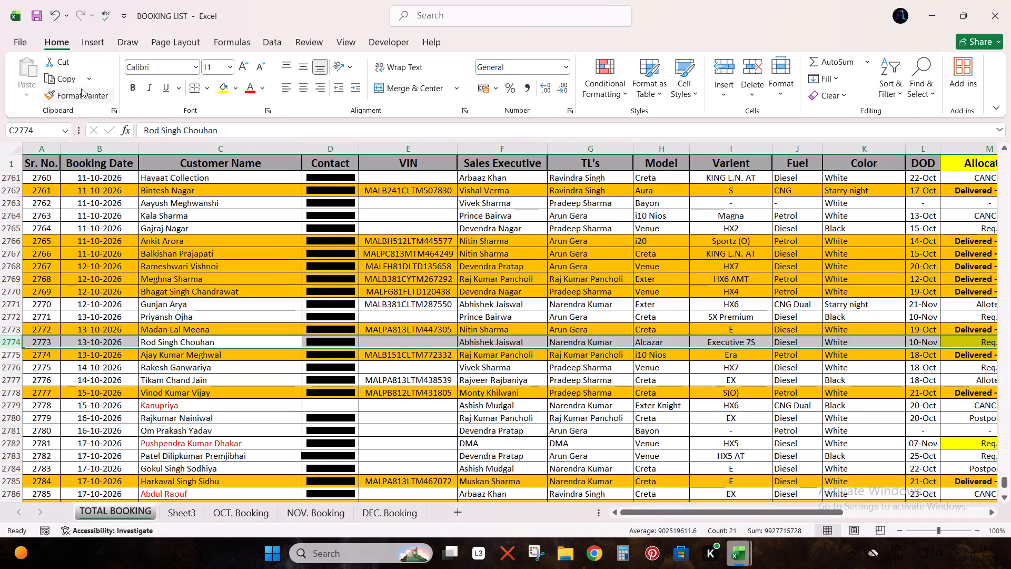
pyautogui.press('Left')
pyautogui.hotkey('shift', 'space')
pyautogui.hotkey('alt', 'Tab')
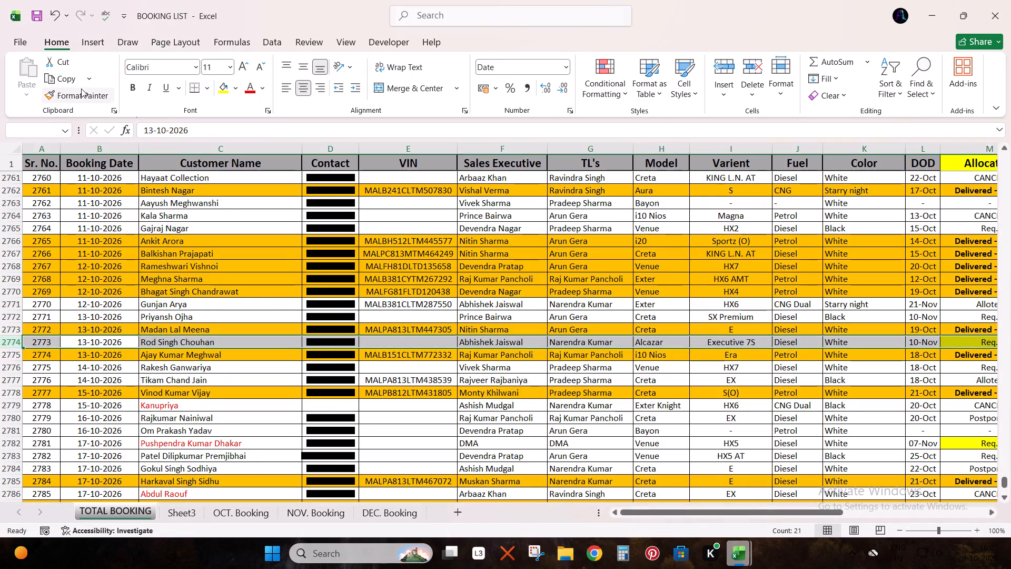
pyautogui.press('Right')
pyautogui.press('Left')
pyautogui.hotkey('ctrl', 'Left')
pyautogui.hotkey('ctrl', 'Left')
pyautogui.hotkey('ctrl', 'Left')
pyautogui.hotkey('ctrl', 'Left')
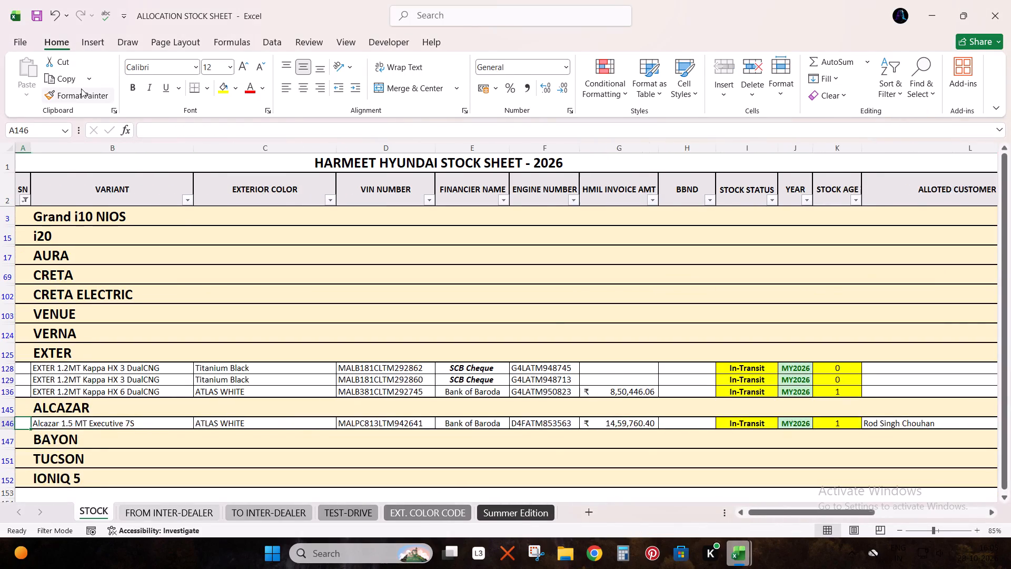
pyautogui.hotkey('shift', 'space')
pyautogui.hotkey('alt', 'Tab')
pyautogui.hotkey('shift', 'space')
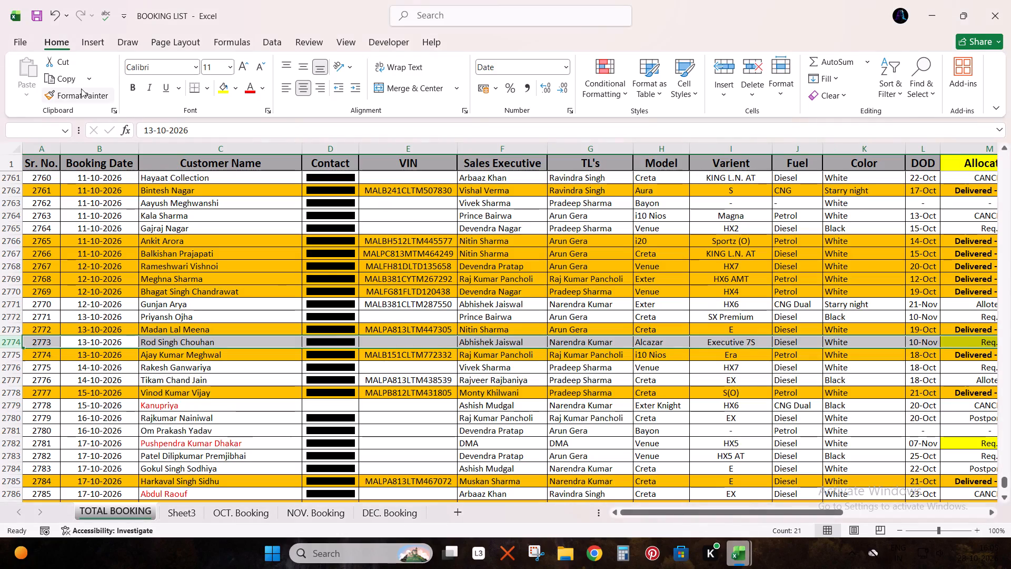
pyautogui.hotkey('alt', 'Tab')
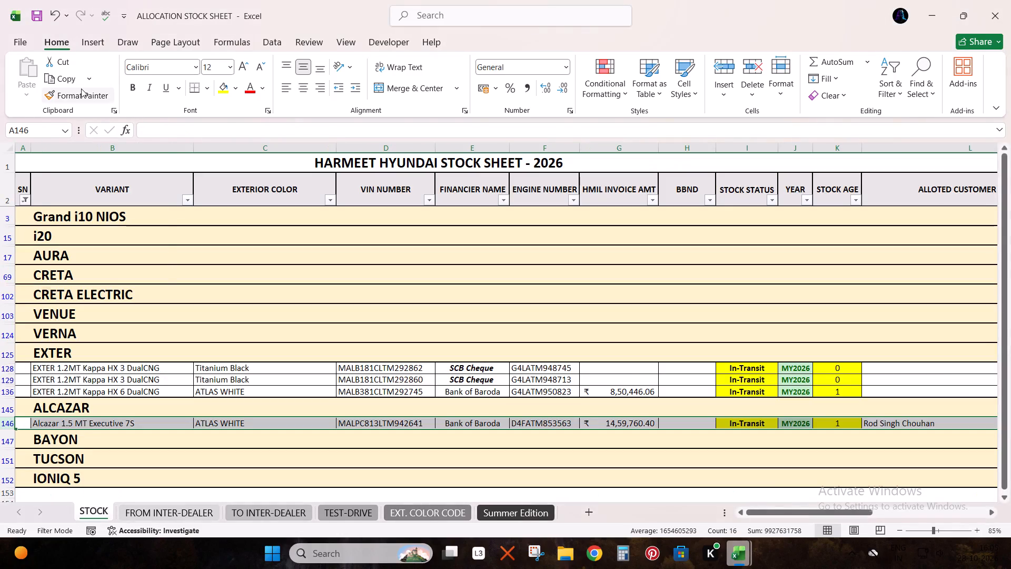
pyautogui.press('Right')
pyautogui.press('Right')
pyautogui.press('Right')
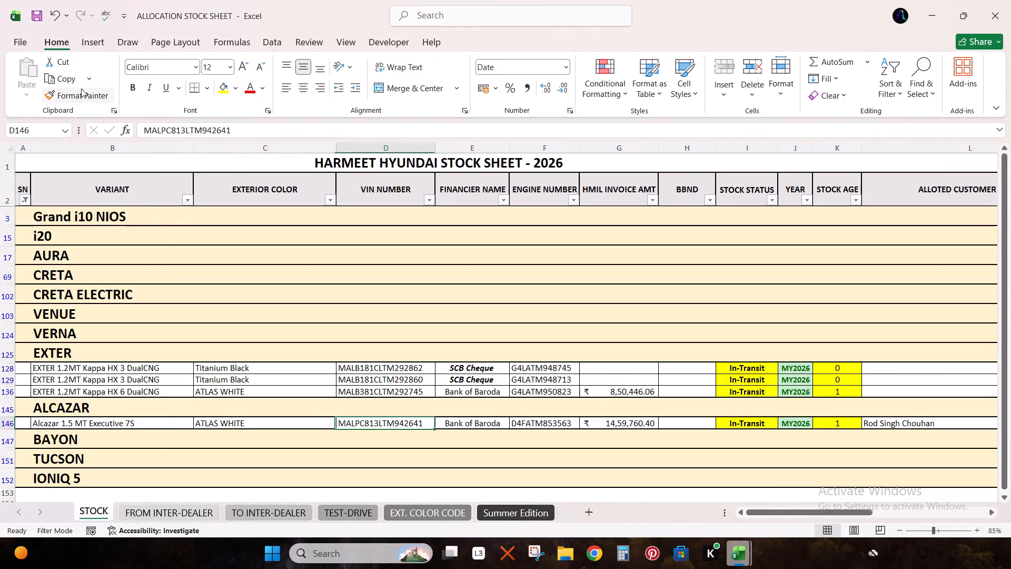
pyautogui.hotkey('ctrl', 'c')
pyautogui.hotkey('alt', 'Tab')
pyautogui.press('Right')
pyautogui.press('Right')
pyautogui.press('Right')
pyautogui.hotkey('ctrl', 'v')
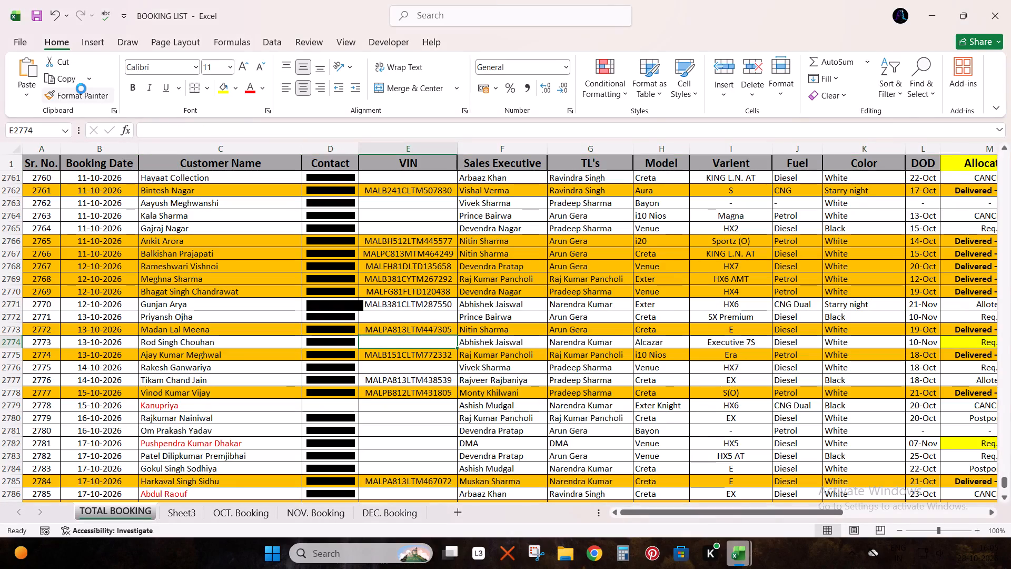
# Replace the Allocation status in the Alcazar customer's booking row with Alloted, copied from the Creta EX row a few rows below.
pyautogui.hotkey('ctrl', 'Right')
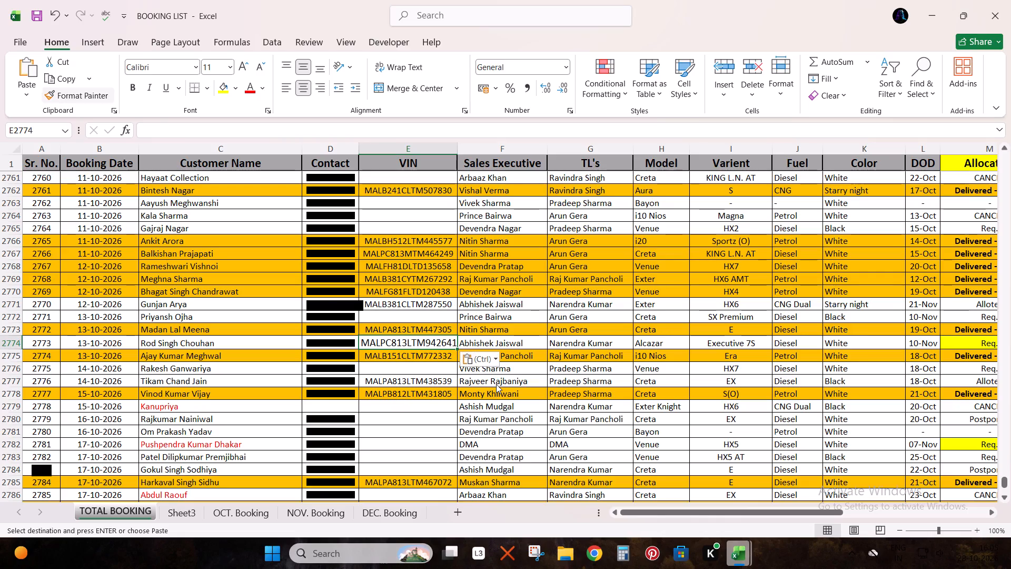
pyautogui.press('Right')
pyautogui.press('Right')
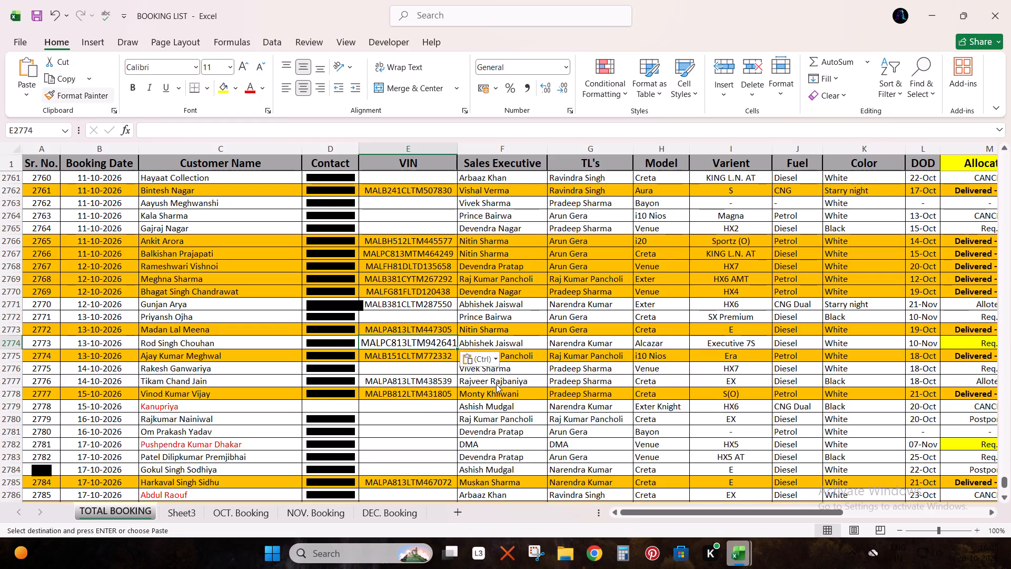
pyautogui.press('Left')
pyautogui.press('Escape')
pyautogui.press('Right')
pyautogui.press('Right')
pyautogui.press('Left')
pyautogui.press('Left')
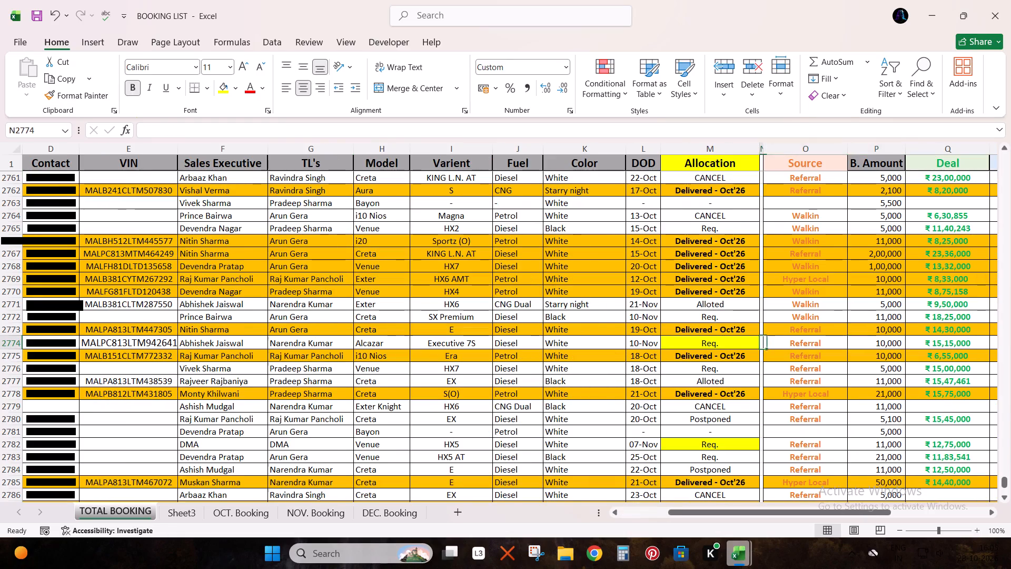
pyautogui.press('Left')
pyautogui.press('Left')
pyautogui.press('Right')
pyautogui.press('Delete')
pyautogui.press('Up')
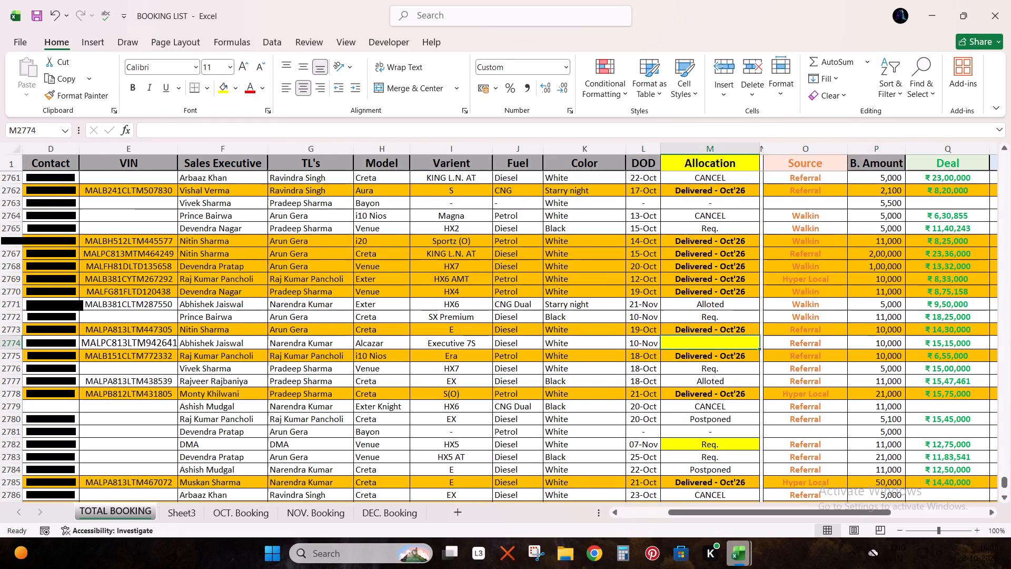
pyautogui.press('Down')
pyautogui.press('Down')
pyautogui.press('Down')
pyautogui.press('Down')
pyautogui.hotkey('ctrl', 'v')
pyautogui.hotkey('ctrl', 'c')
pyautogui.hotkey('ctrl', 'c')
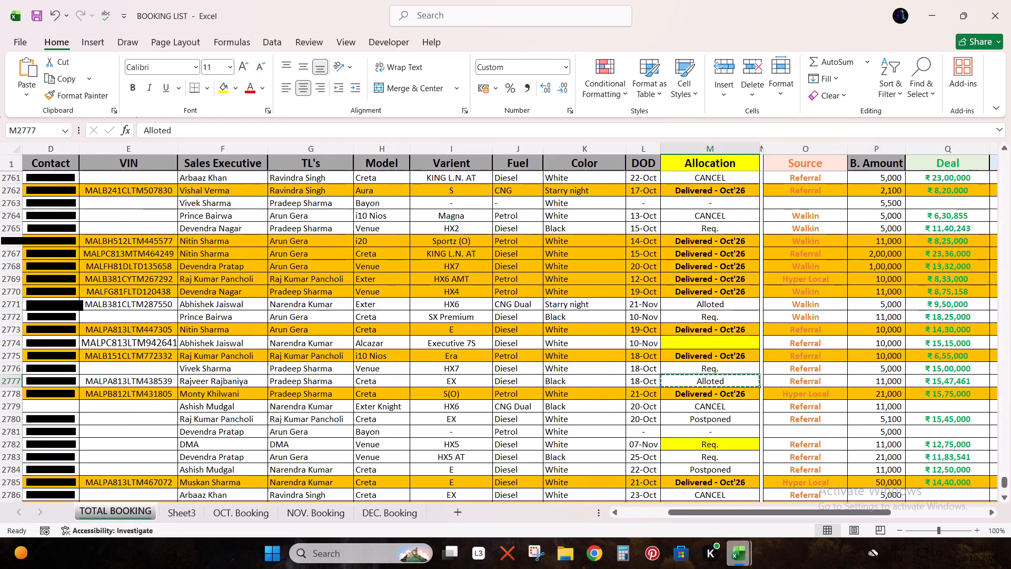
pyautogui.press('Up')
pyautogui.press('Up')
pyautogui.press('Up')
pyautogui.hotkey('ctrl', 'v')
pyautogui.hotkey('ctrl', 'Left')
pyautogui.hotkey('ctrl', 'Left')
pyautogui.hotkey('ctrl', 'Left')
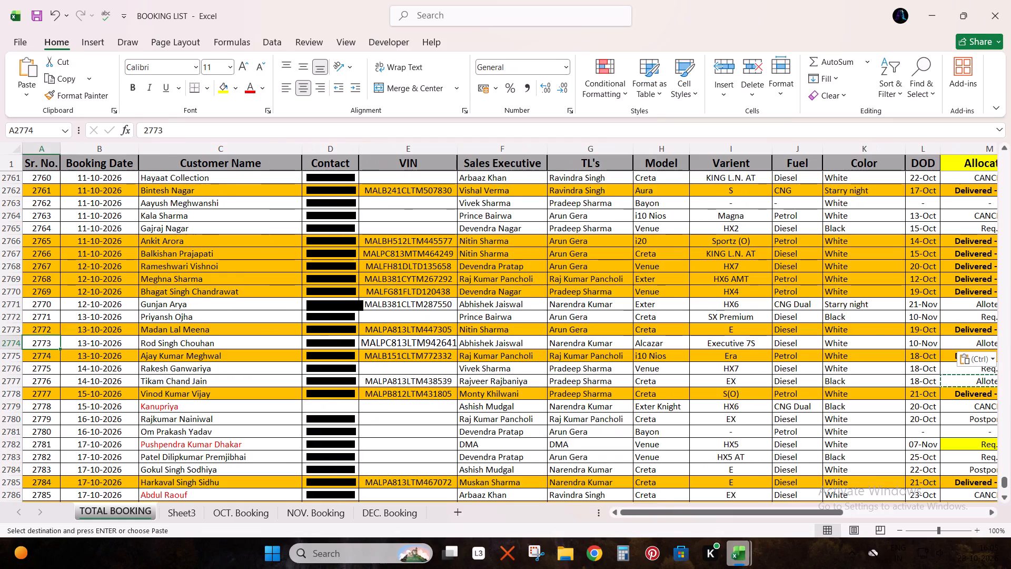
pyautogui.press('Right')
pyautogui.press('Up')
pyautogui.press('Right')
pyautogui.press('Up')
pyautogui.press('Right')
pyautogui.press('Up')
pyautogui.press('Right')
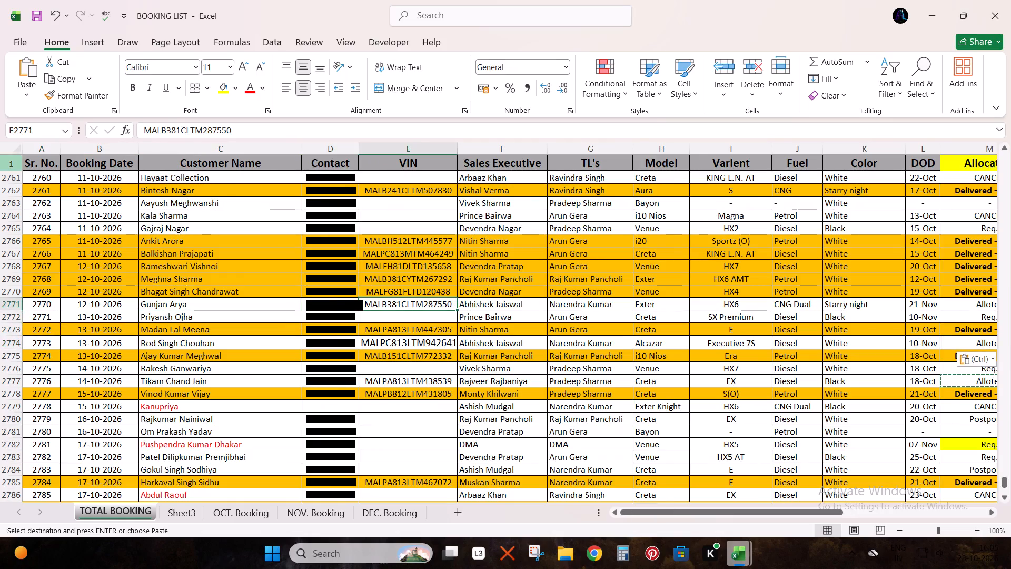
pyautogui.click(65, 95)
pyautogui.click(405, 344)
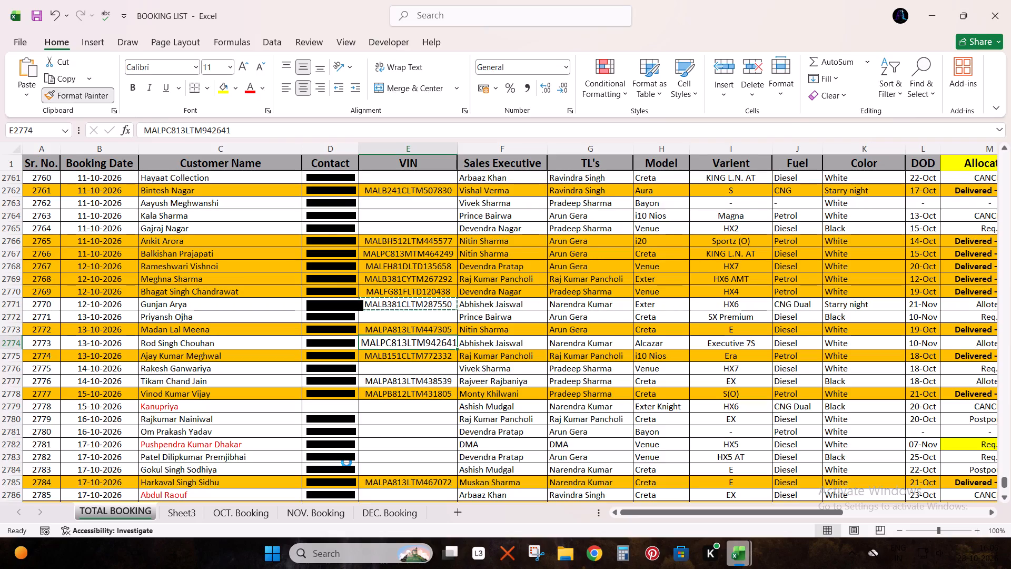
pyautogui.press('Right')
pyautogui.press('Down')
pyautogui.press('Left')
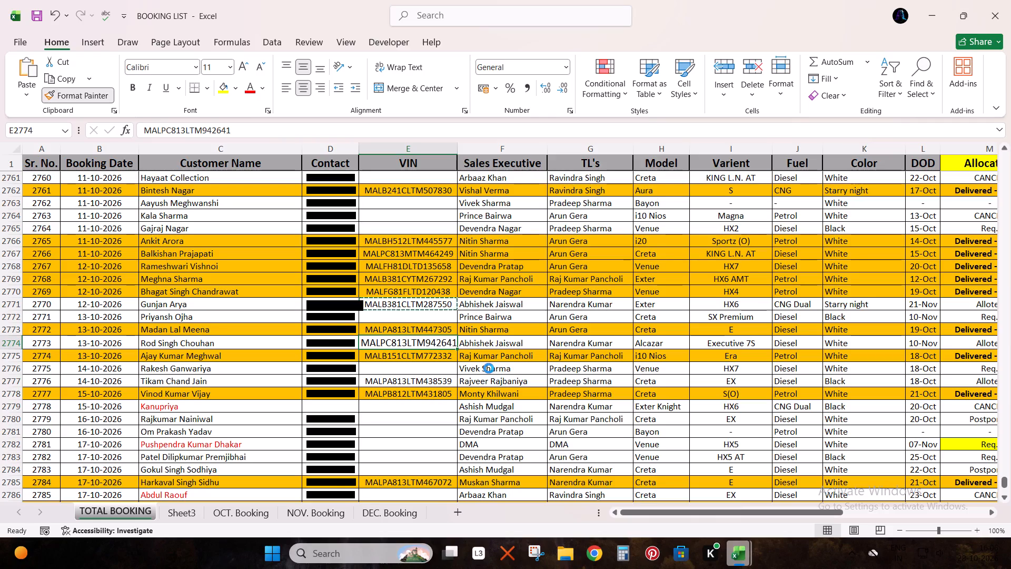
pyautogui.click(442, 370)
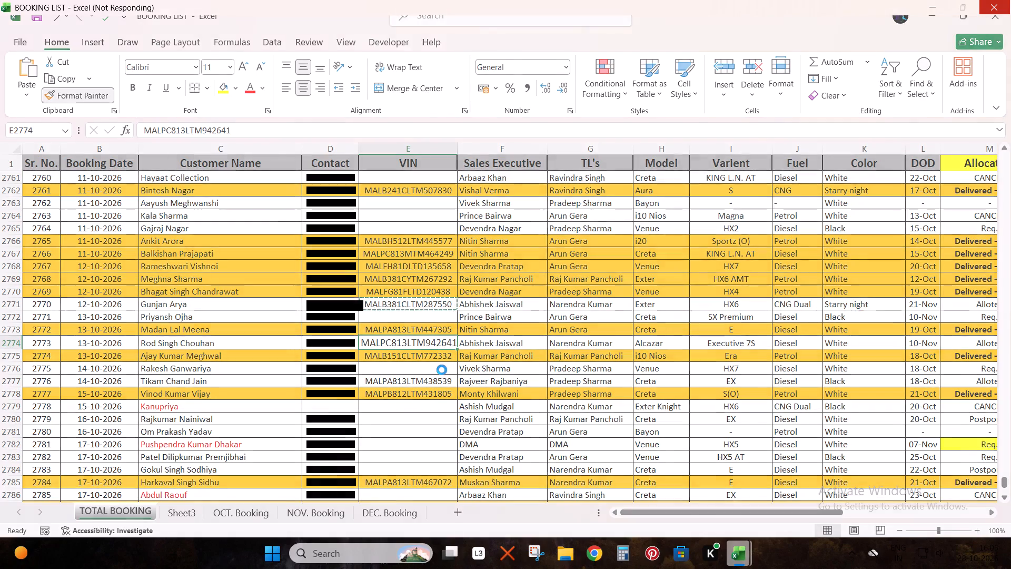
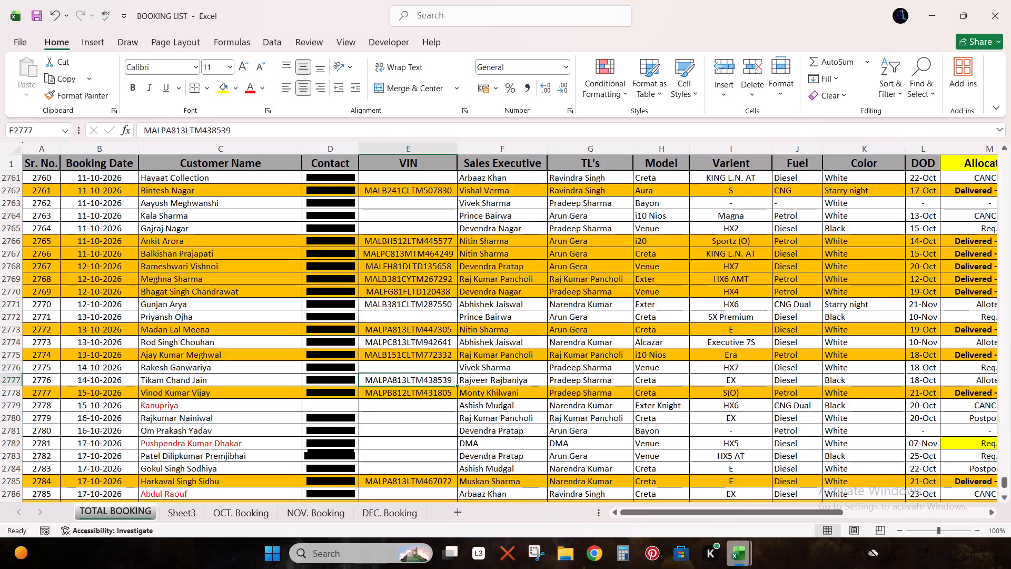
# Select the Alcazar Executive 7S customer's row in the booking list and save the workbook.
pyautogui.press('Up')
pyautogui.press('Up')
pyautogui.press('Up')
pyautogui.hotkey('shift', 'space')
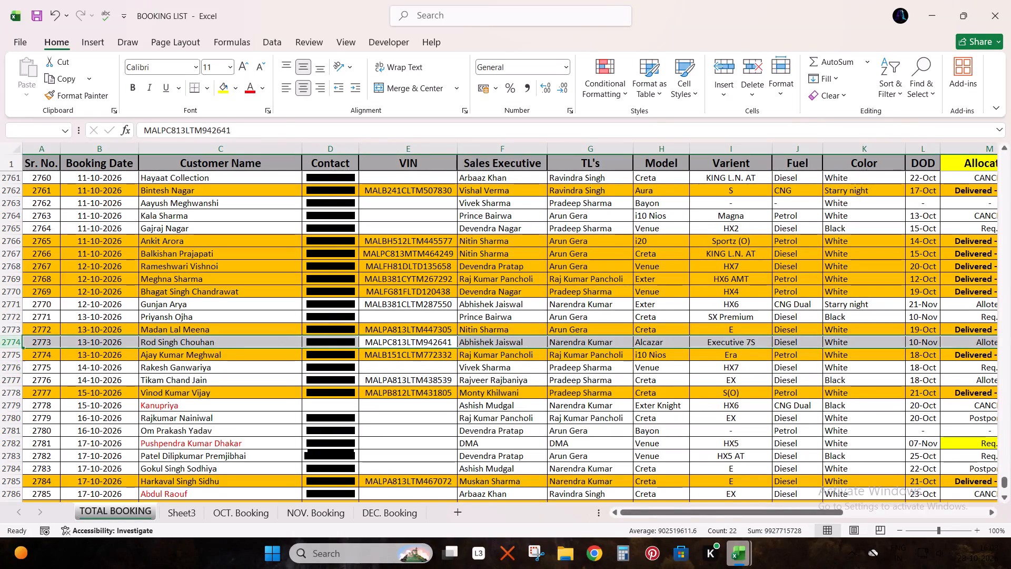
pyautogui.hotkey('ctrl', 's')
# Check the Alcazar row in the stock sheet against its booking list row and save the allocation stock sheet.
pyautogui.hotkey('alt', 'Tab')
pyautogui.hotkey('shift', 'space')
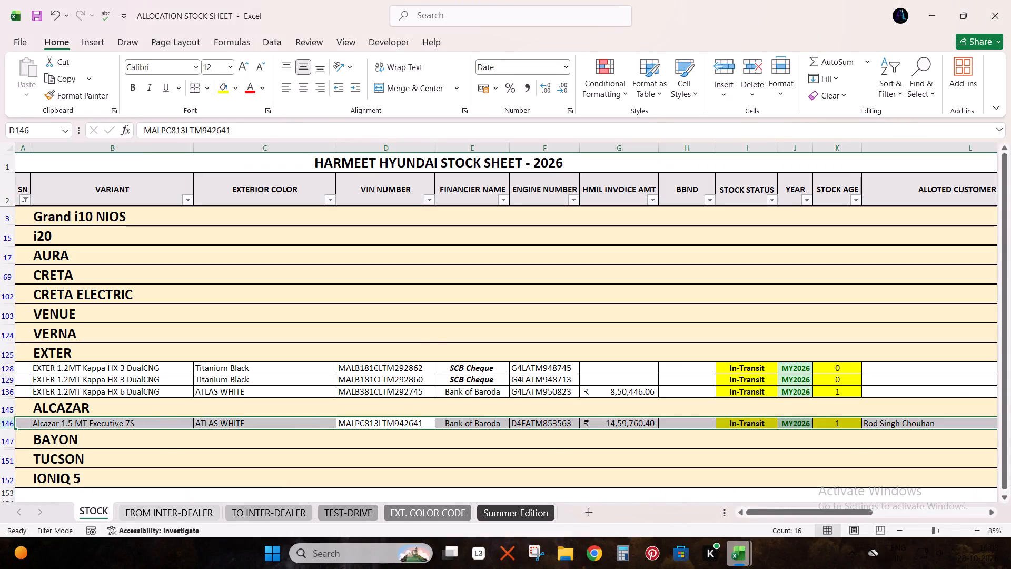
pyautogui.hotkey('alt', 'Tab')
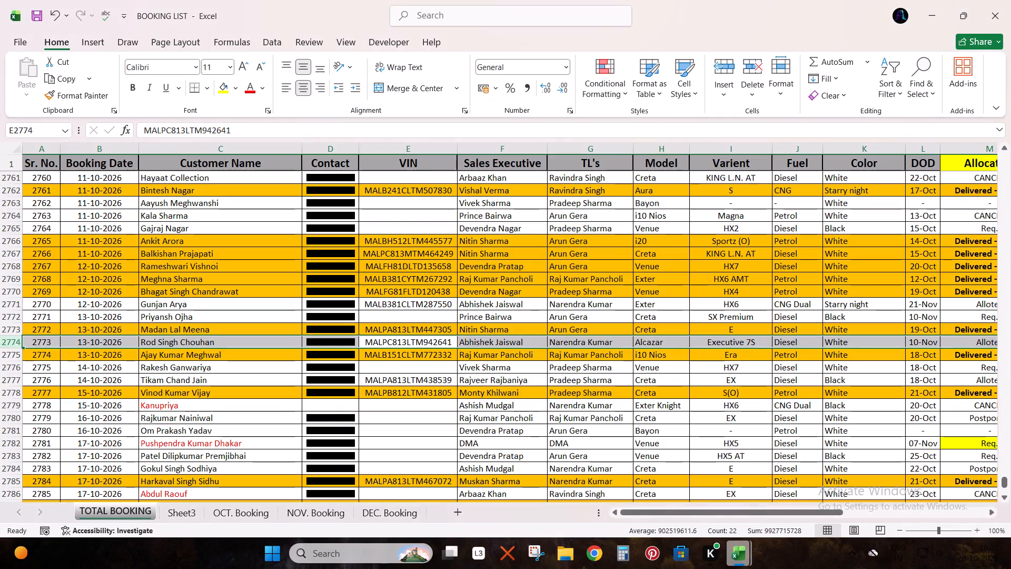
pyautogui.hotkey('alt', 'Tab')
pyautogui.hotkey('ctrl', 'Left')
pyautogui.hotkey('ctrl', 's')
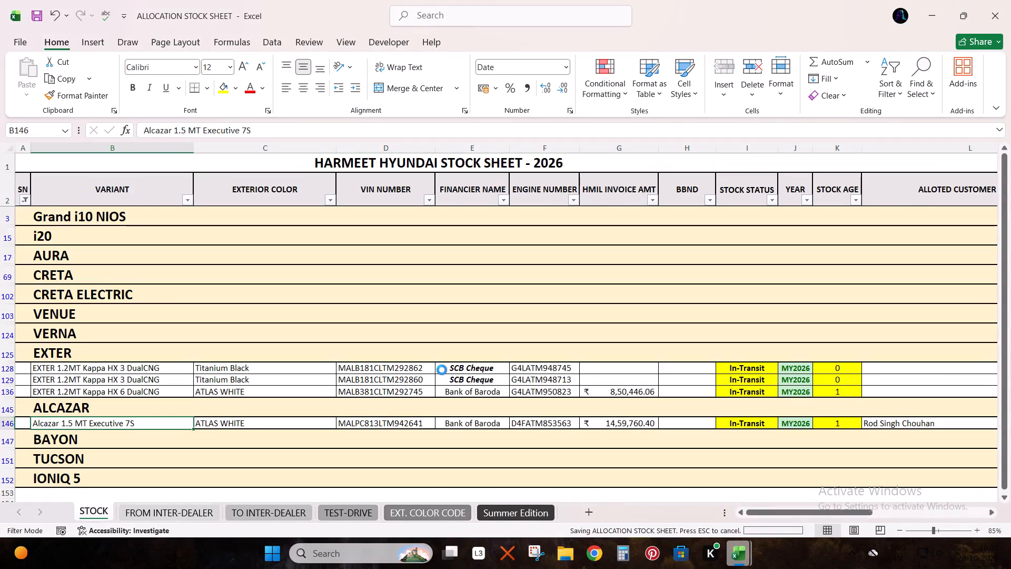
pyautogui.hotkey('alt', 'Tab')
pyautogui.hotkey('alt', 'Tab')
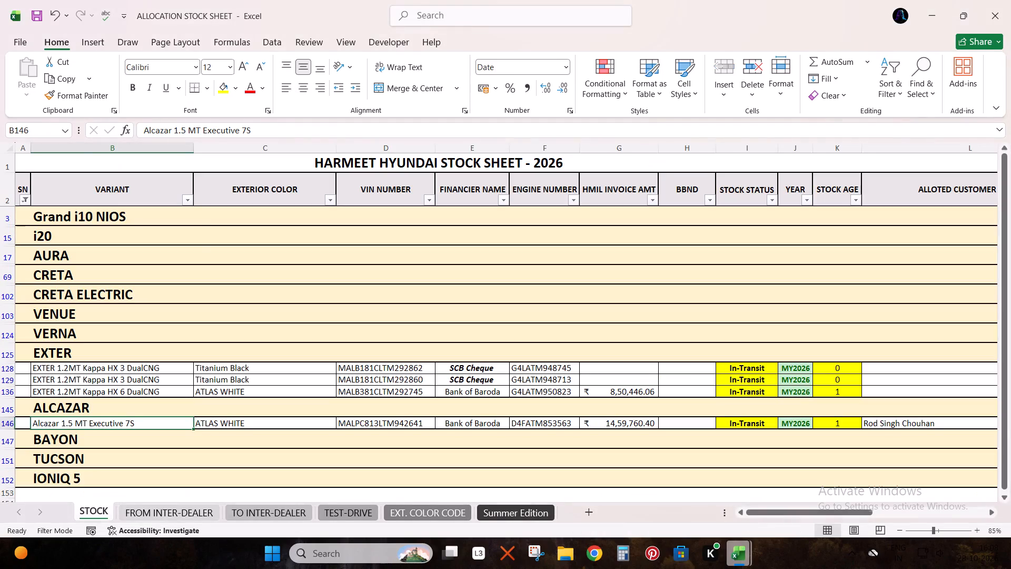
# Remove the filter from the stock sheet's header row.
pyautogui.click(160, 188)
pyautogui.hotkey('shift', 'space')
pyautogui.hotkey('ctrl', 'shift', 'l')
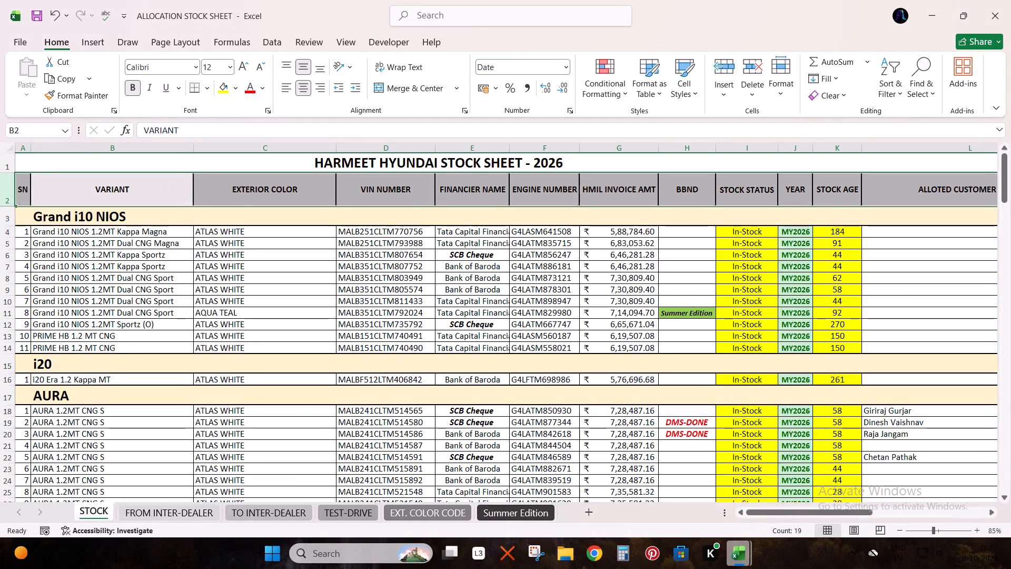
pyautogui.scroll(-9, 128, 393)
pyautogui.scroll(1, 136, 387)
pyautogui.scroll(-14, 136, 387)
pyautogui.scroll(1, 136, 387)
pyautogui.scroll(-4, 136, 387)
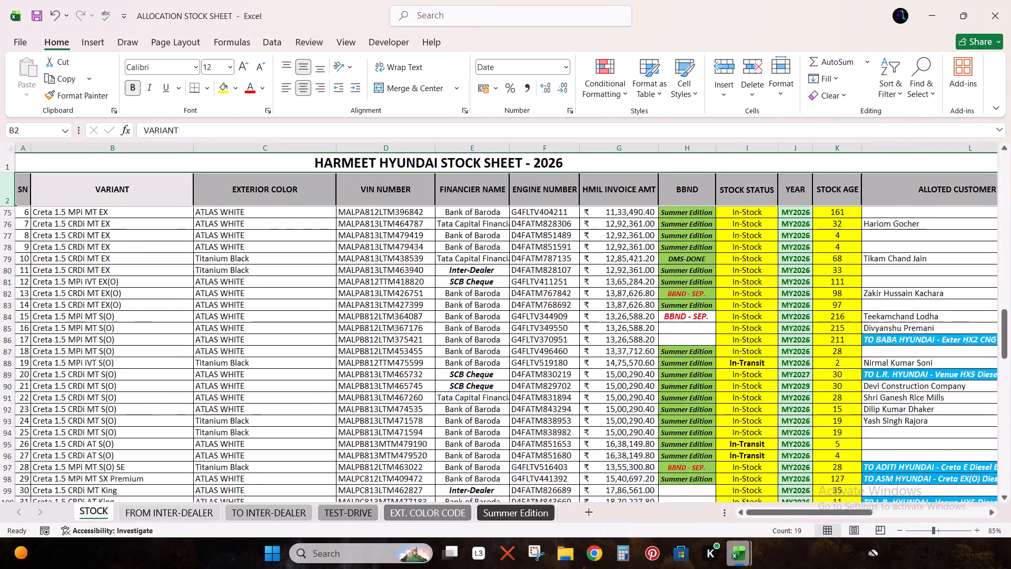
pyautogui.scroll(-12, 136, 387)
pyautogui.scroll(1, 136, 387)
pyautogui.scroll(-2, 136, 387)
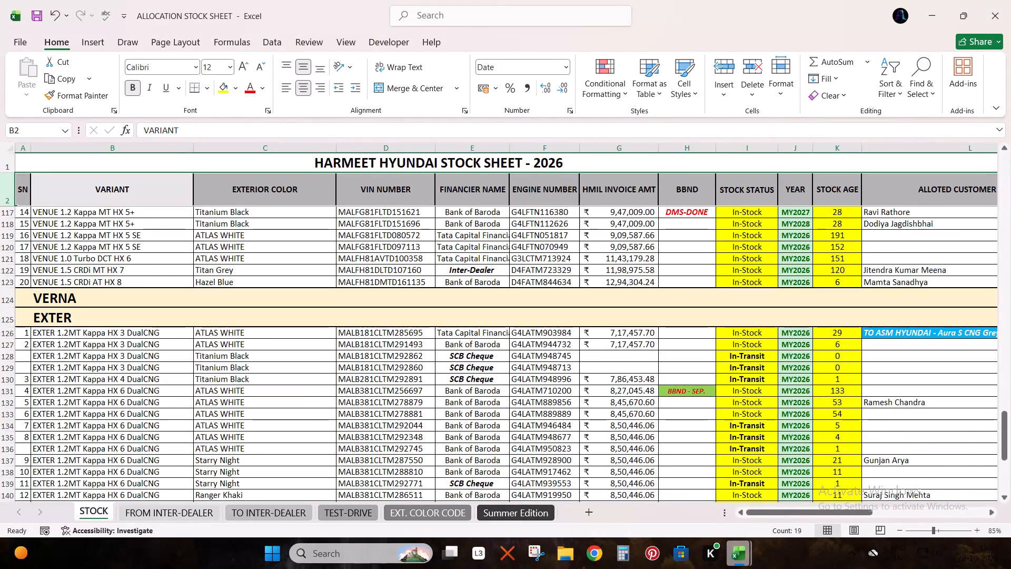
pyautogui.moveTo(55, 356); pyautogui.dragTo(58, 371)
pyautogui.hotkey('shift', 'space')
pyautogui.click(410, 367)
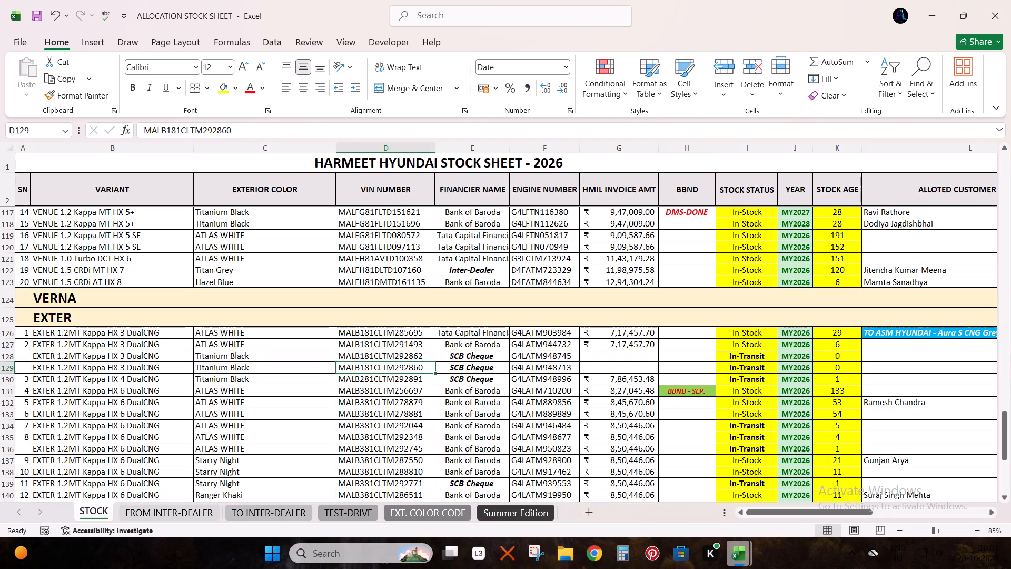
pyautogui.hotkey('shift', 'space')
pyautogui.hotkey('ctrl', 'x')
pyautogui.press('Up')
pyautogui.hotkey('shift', 'space')
pyautogui.hotkey('ctrl', '+')
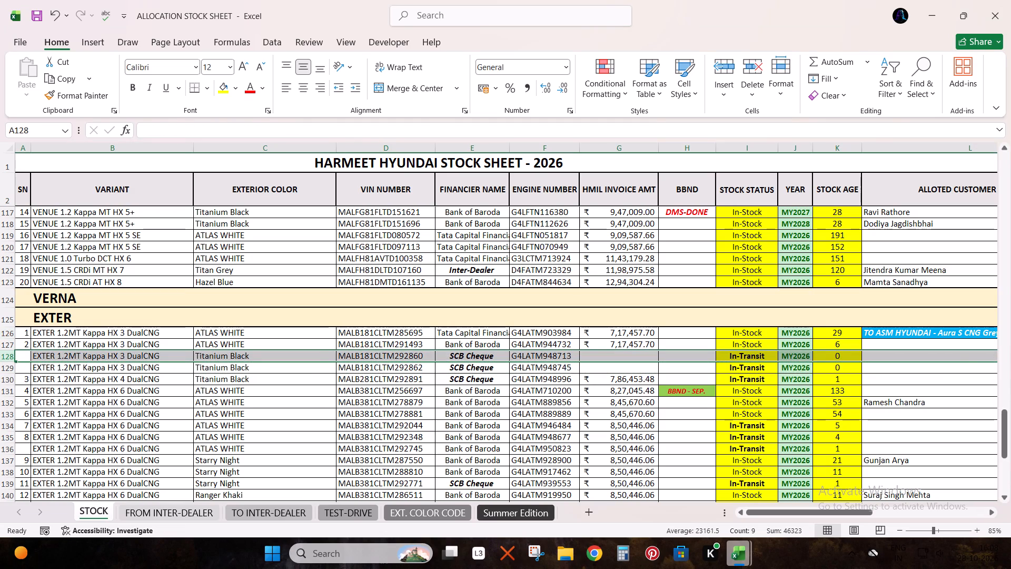
# Renumber the SN column of the Exter section consecutively from 1 to 19.
pyautogui.moveTo(24, 335); pyautogui.dragTo(26, 342)
pyautogui.moveTo(29, 349); pyautogui.dragTo(26, 493)
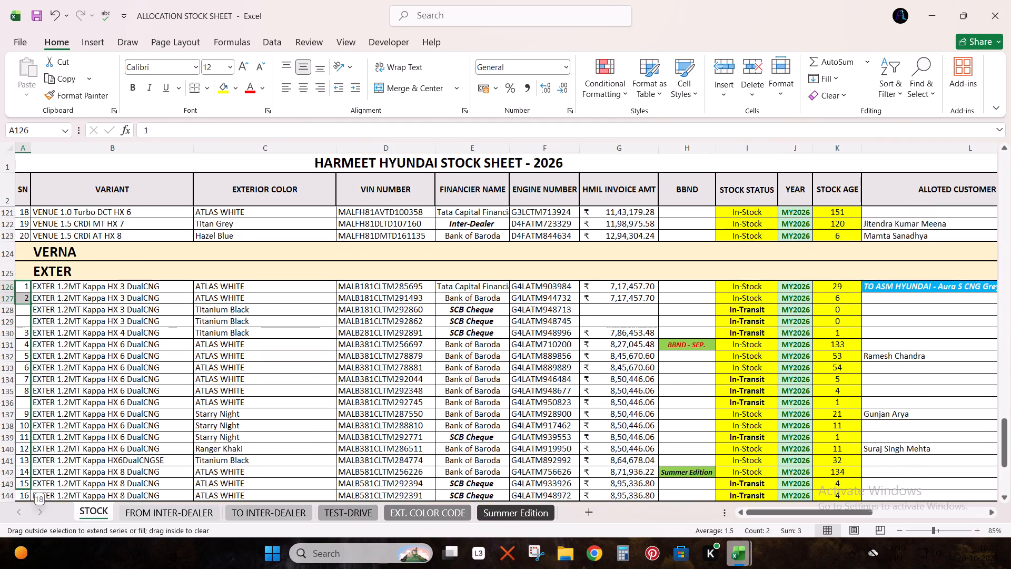
pyautogui.moveTo(26, 493); pyautogui.dragTo(27, 463)
# Enter serial number 1 for the Alcazar 1.5 MT Executive 7S row and save the stock sheet.
pyautogui.click(22, 488)
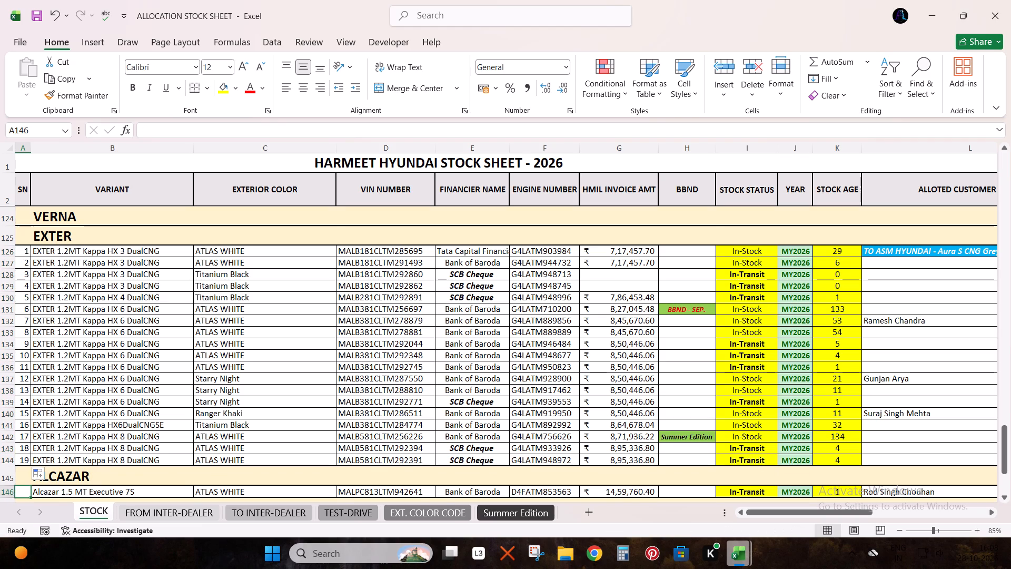
pyautogui.press('1')
pyautogui.press('Return')
pyautogui.hotkey('ctrl', 's')
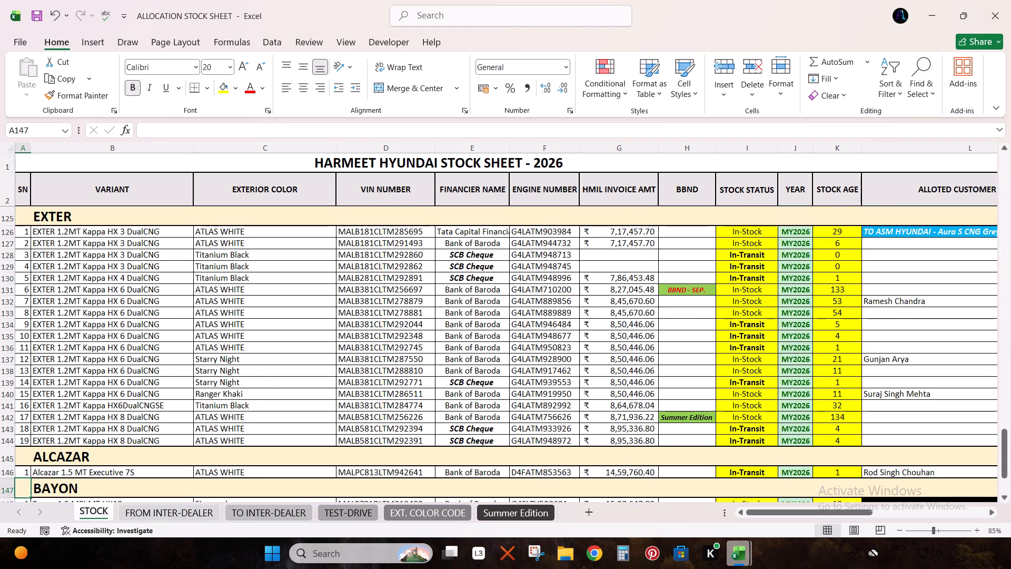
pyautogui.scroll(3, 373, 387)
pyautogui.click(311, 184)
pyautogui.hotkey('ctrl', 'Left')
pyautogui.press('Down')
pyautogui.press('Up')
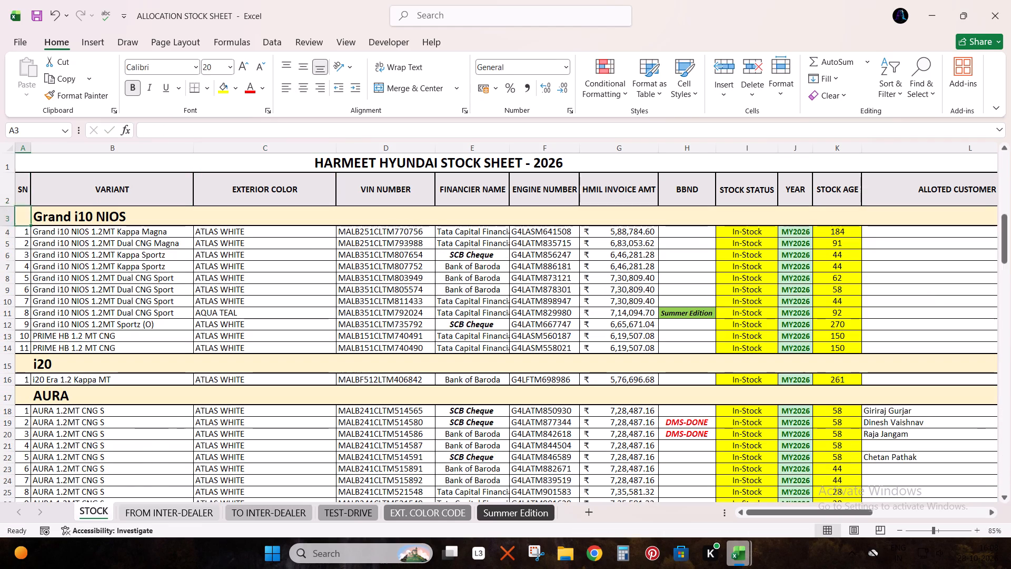
# Save the allocation stock sheet, then go to the last booking in the BOOKING LIST workbook's TOTAL BOOKING sheet and save that workbook.
pyautogui.hotkey('ctrl', 's')
pyautogui.hotkey('alt', 'Tab')
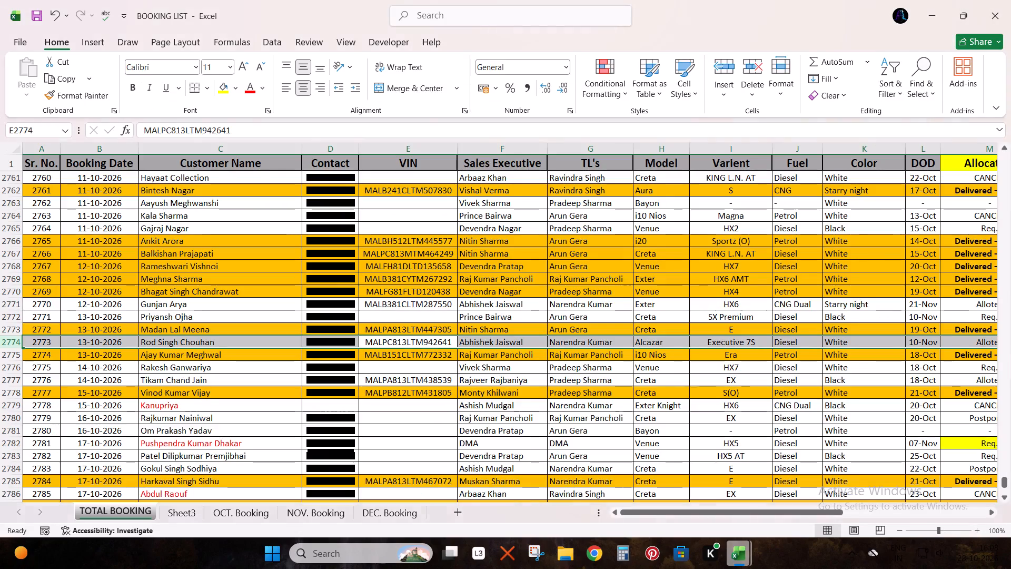
pyautogui.hotkey('ctrl', 'Left')
pyautogui.hotkey('ctrl', 'Down')
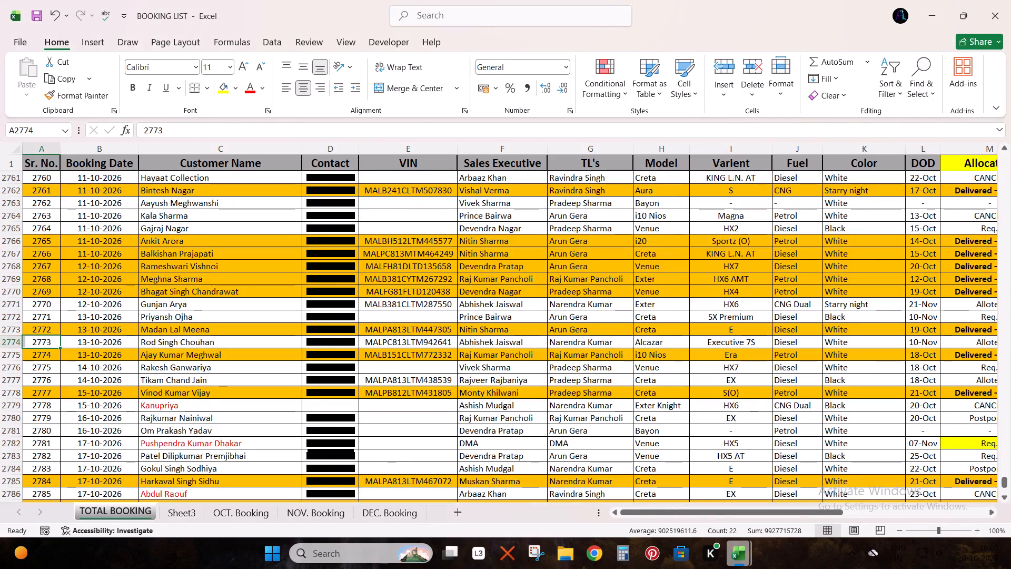
pyautogui.scroll(-3, 473, 330)
pyautogui.click(35, 17)
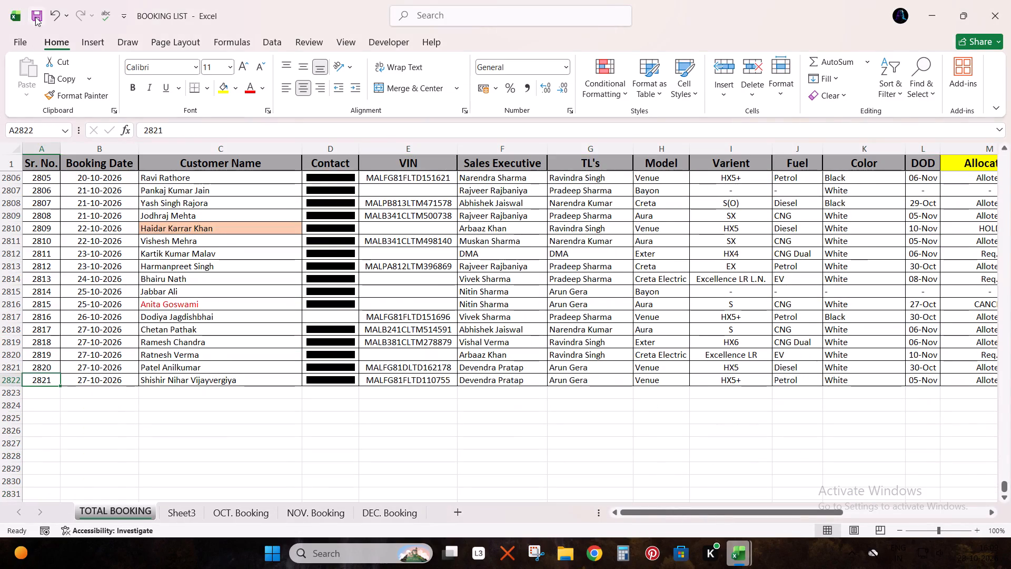
# Switch to the ORDER SHEET workbook and clear the customer name from the Alcazar 1.5 MT Executive 7S row of OCT'26 ORDER.
pyautogui.click(731, 553)
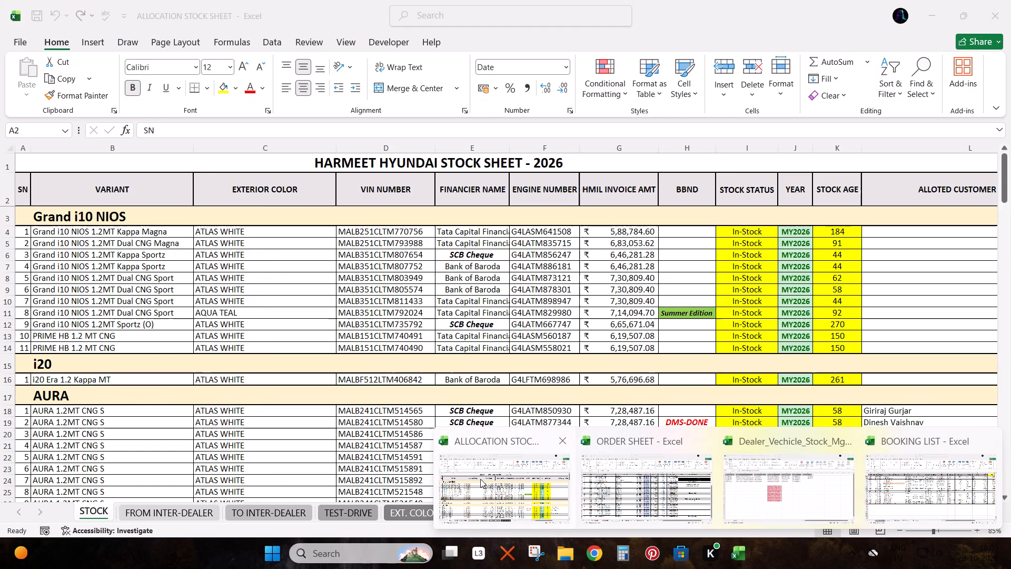
pyautogui.click(627, 481)
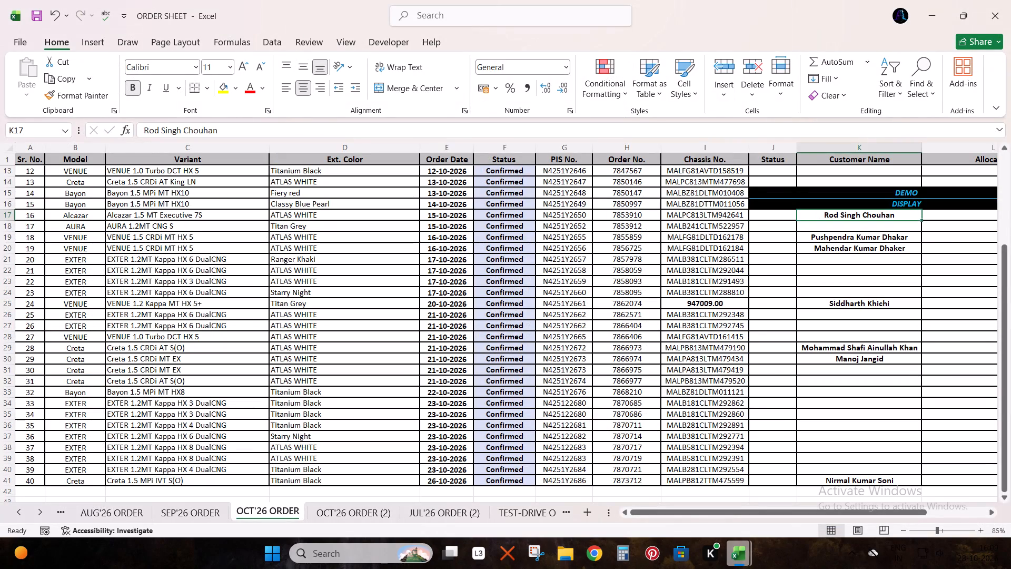
pyautogui.press('Delete')
# Go to the last order's serial number in OCT'26 ORDER, then save and close the ORDER SHEET workbook.
pyautogui.hotkey('ctrl', 'Left')
pyautogui.hotkey('ctrl', 'Left')
pyautogui.hotkey('ctrl', 'Left')
pyautogui.hotkey('ctrl', 'Left')
pyautogui.hotkey('ctrl', 'Down')
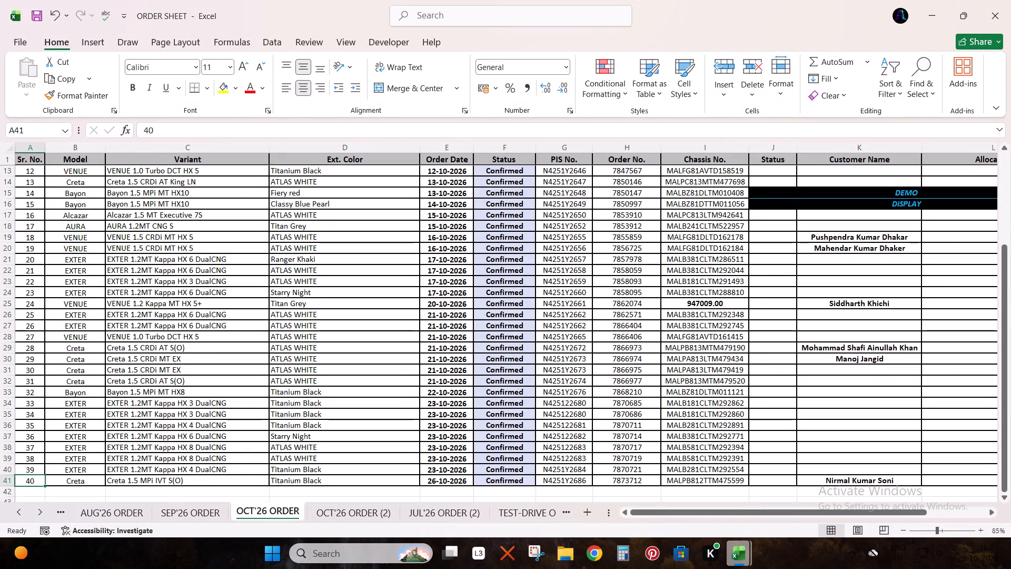
pyautogui.click(33, 16)
pyautogui.click(1010, 0)
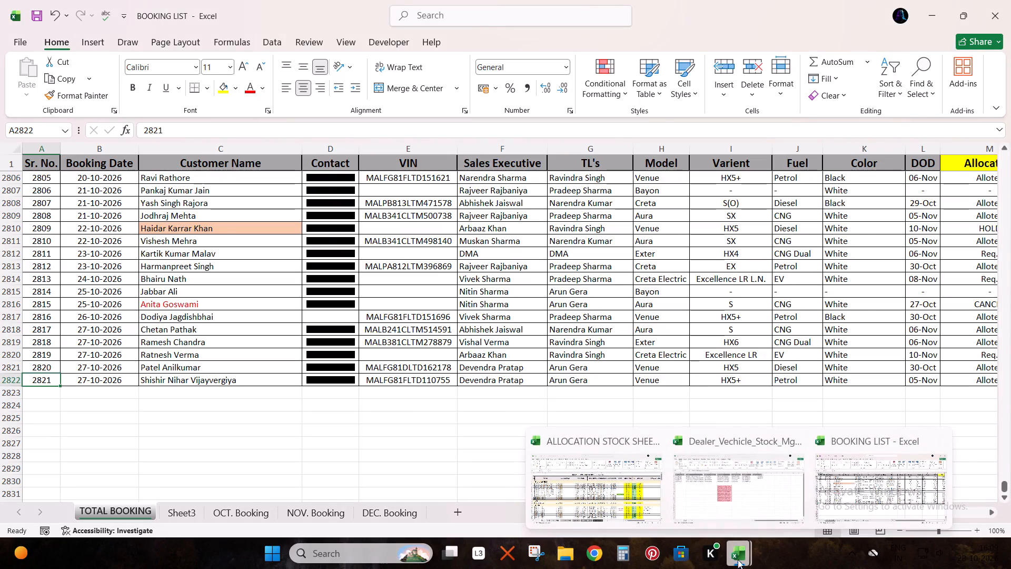
# Bring up the dealer vehicle stock export workbook and close it.
pyautogui.click(858, 473)
pyautogui.click(748, 555)
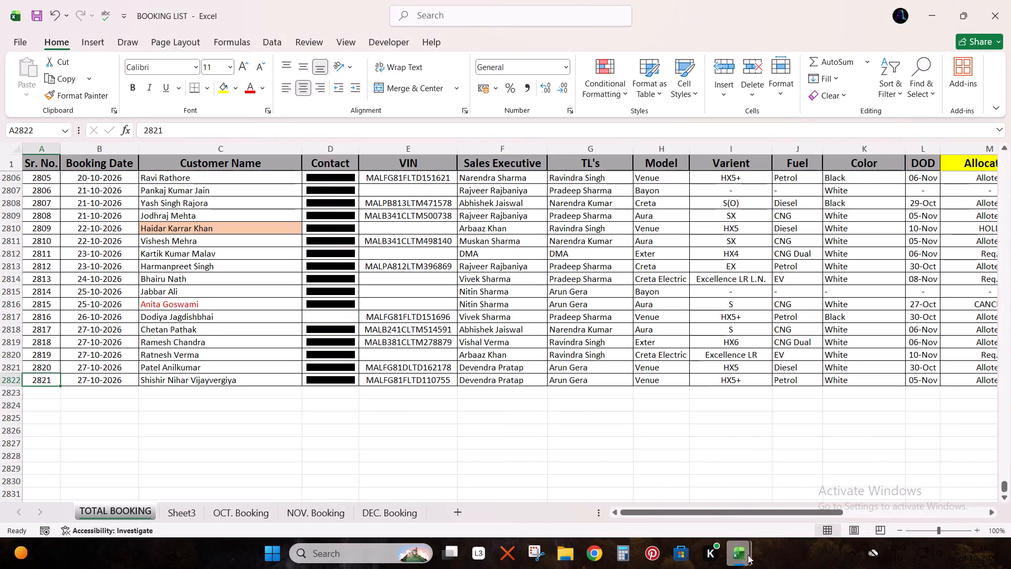
pyautogui.click(740, 474)
pyautogui.click(1010, 0)
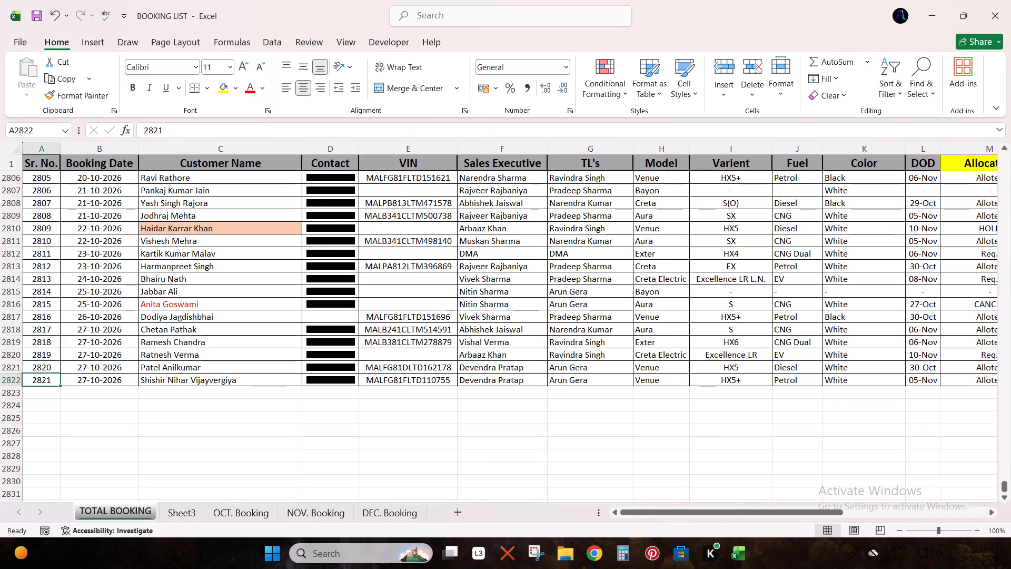
# Bring up the ALLOCATION STOCK SHEET workbook, then switch to the GDMS Dealer Order Status page in Chrome.
pyautogui.click(743, 555)
pyautogui.click(642, 482)
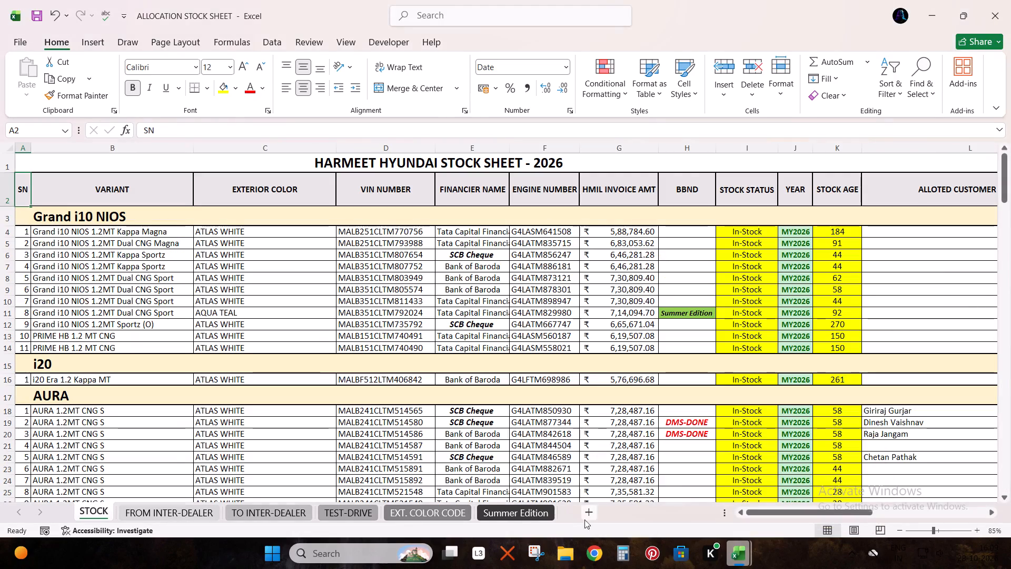
pyautogui.click(597, 553)
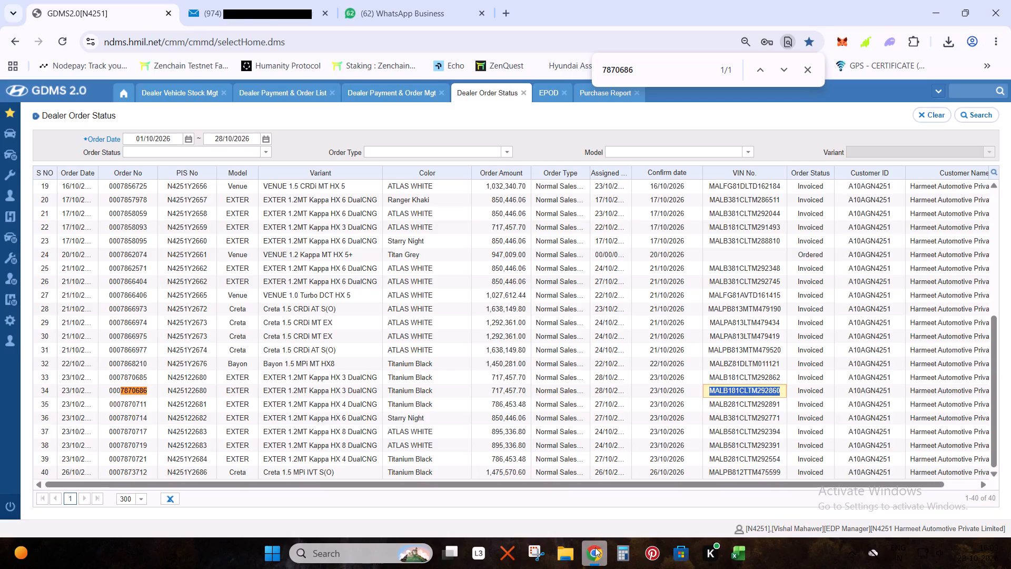